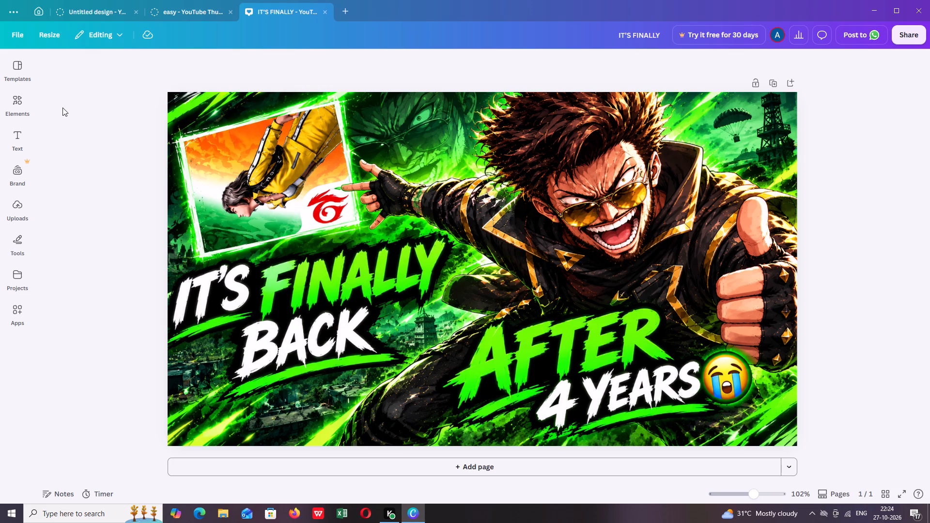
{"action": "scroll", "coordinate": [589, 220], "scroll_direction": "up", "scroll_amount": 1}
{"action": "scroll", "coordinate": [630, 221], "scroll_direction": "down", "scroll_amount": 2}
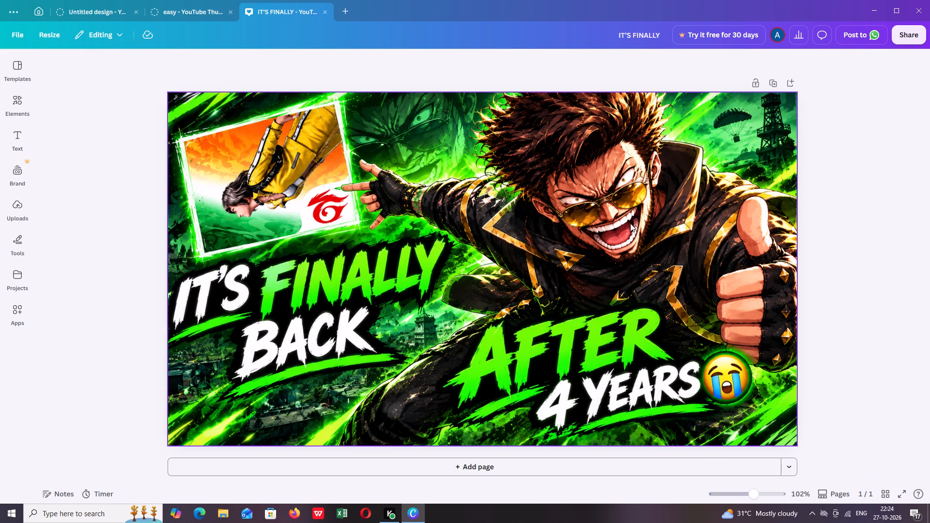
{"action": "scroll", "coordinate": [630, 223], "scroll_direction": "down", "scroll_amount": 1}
Search the design types for "YT" and create a new blank design from the first match.
{"action": "left_click", "coordinate": [346, 11]}
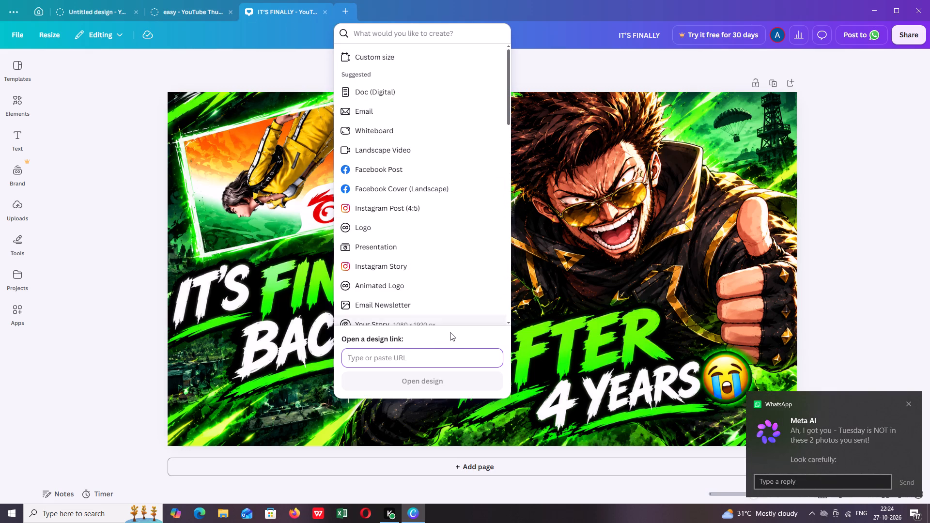
{"action": "type", "text": "YT"}
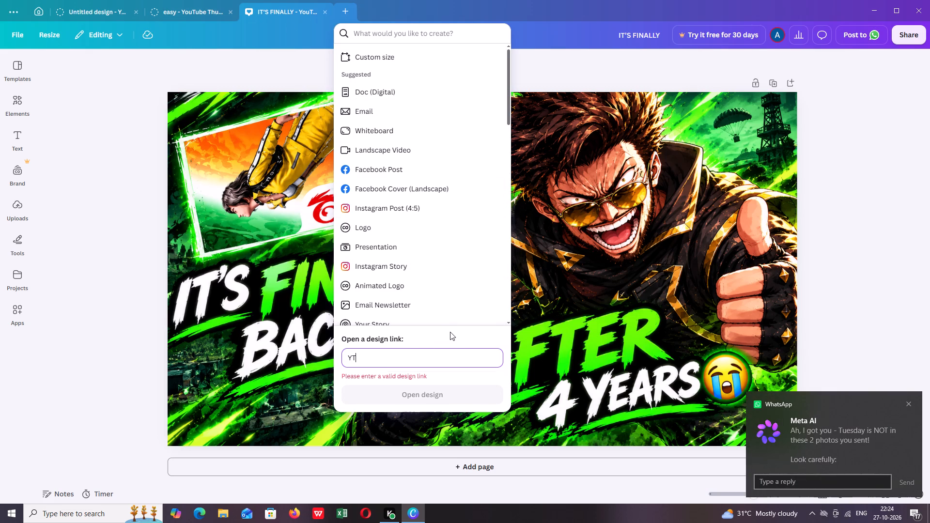
{"action": "left_click", "coordinate": [424, 39]}
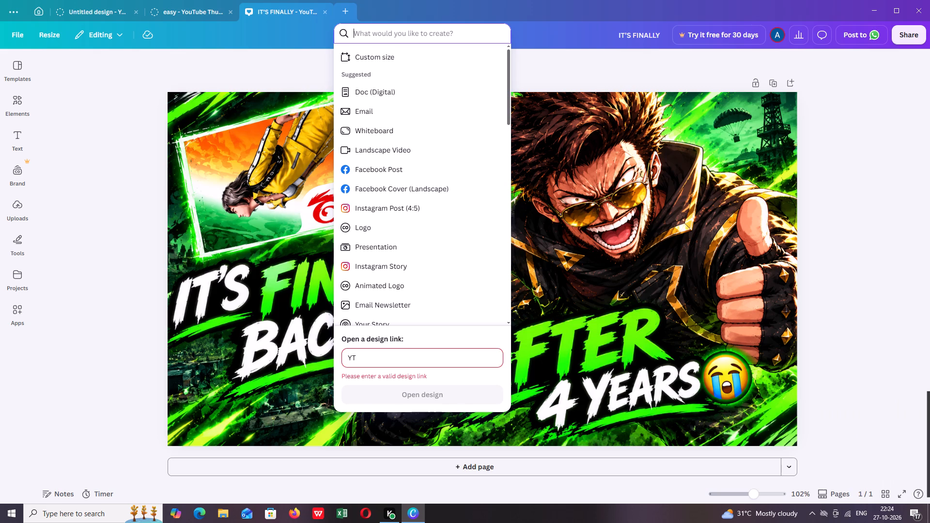
{"action": "type", "text": "YT"}
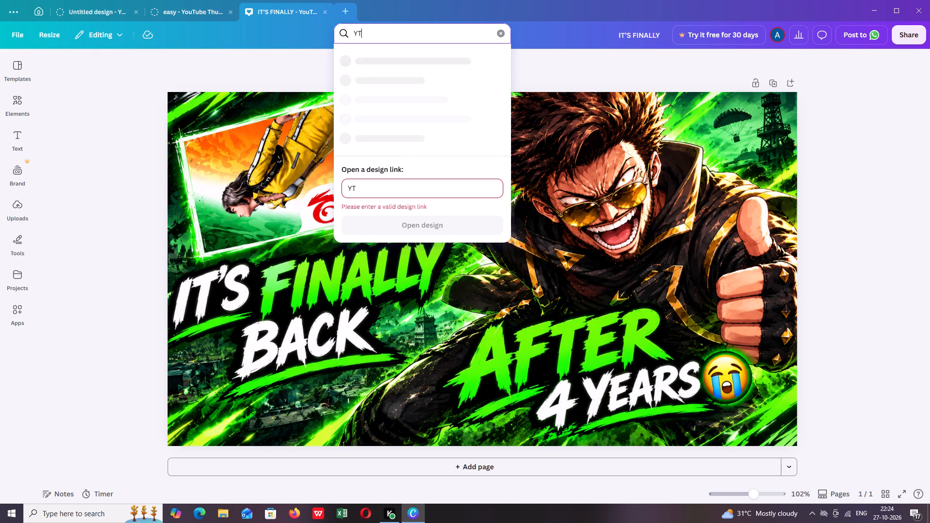
{"action": "left_click", "coordinate": [422, 53]}
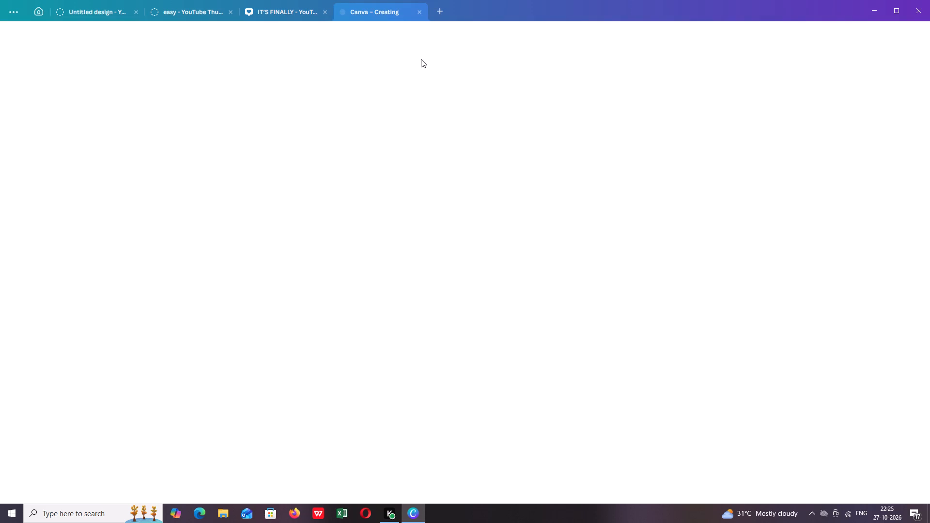
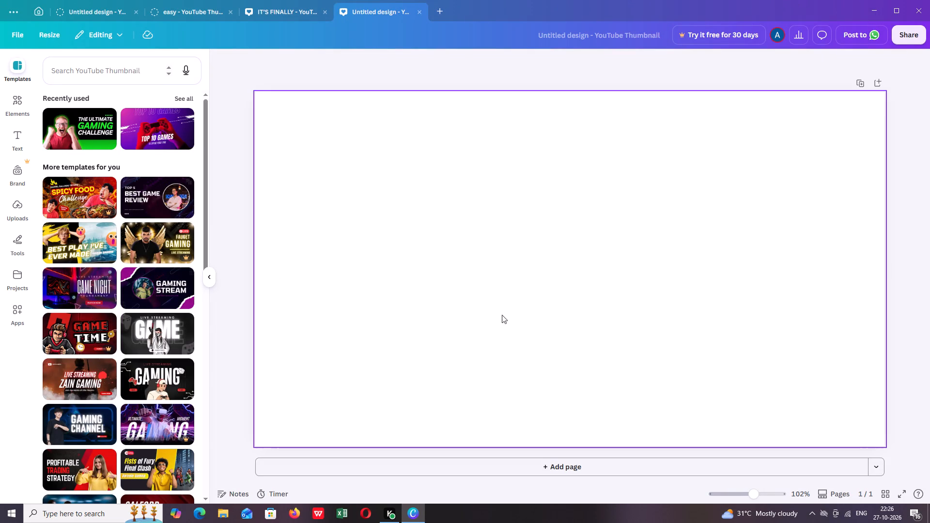
Launch Google Chrome from the installed apps and open it with the first user profile.
{"action": "left_click", "coordinate": [3, 517]}
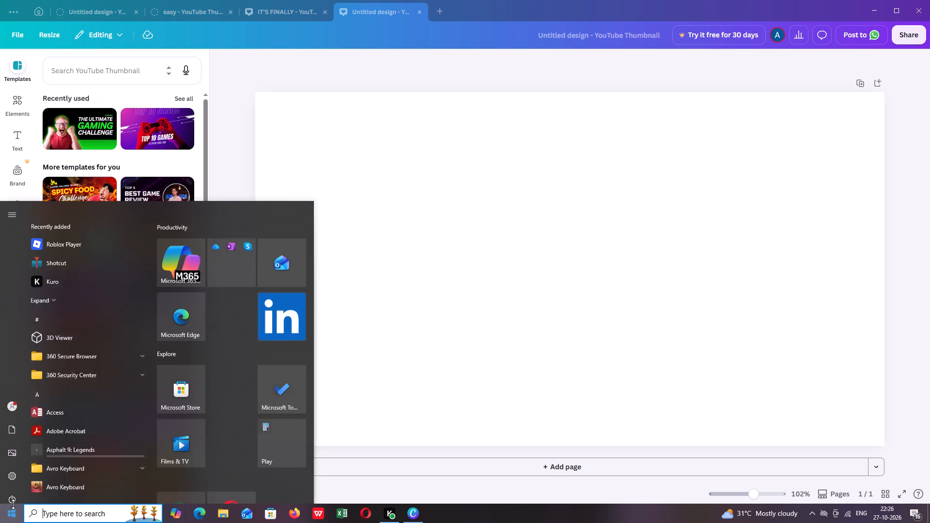
{"action": "left_click", "coordinate": [22, 403]}
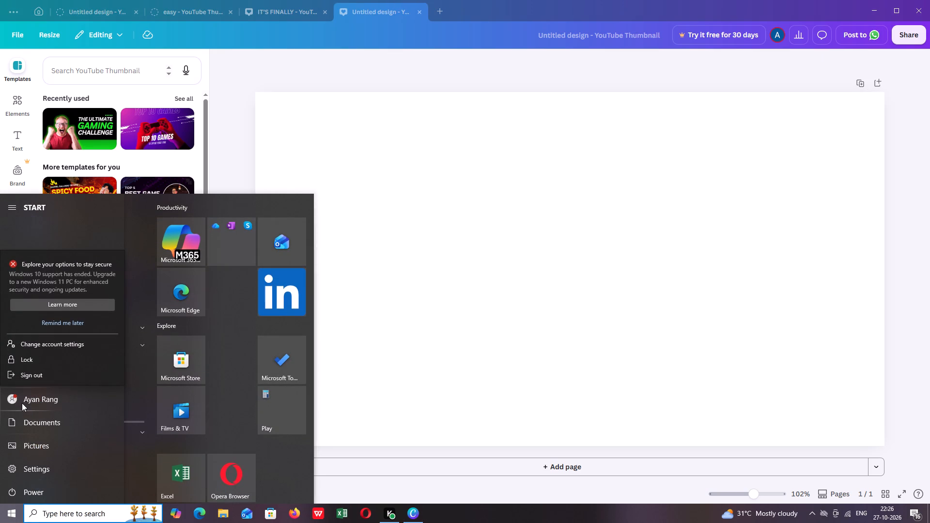
{"action": "left_click", "coordinate": [24, 448]}
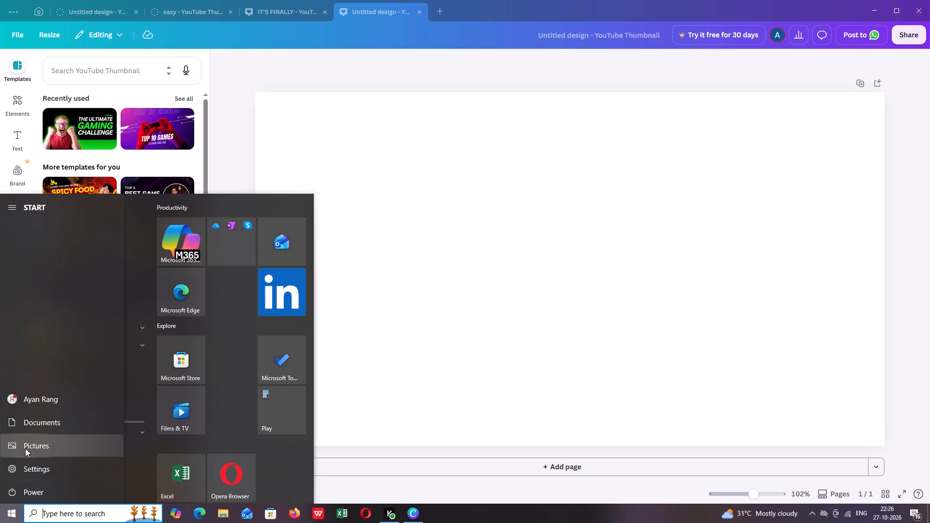
{"action": "scroll", "coordinate": [99, 293], "scroll_direction": "down", "scroll_amount": 2}
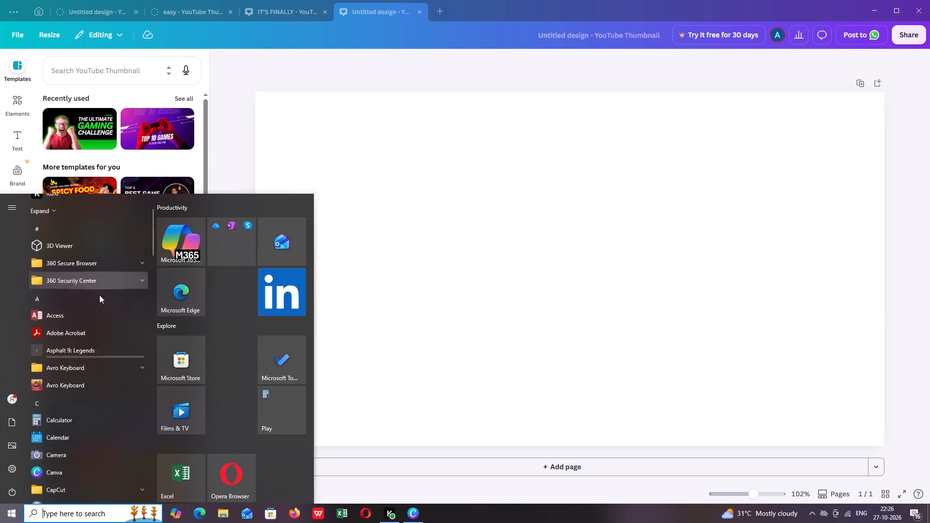
{"action": "scroll", "coordinate": [99, 295], "scroll_direction": "down", "scroll_amount": 1}
{"action": "scroll", "coordinate": [84, 368], "scroll_direction": "up", "scroll_amount": 1}
{"action": "scroll", "coordinate": [83, 370], "scroll_direction": "down", "scroll_amount": 3}
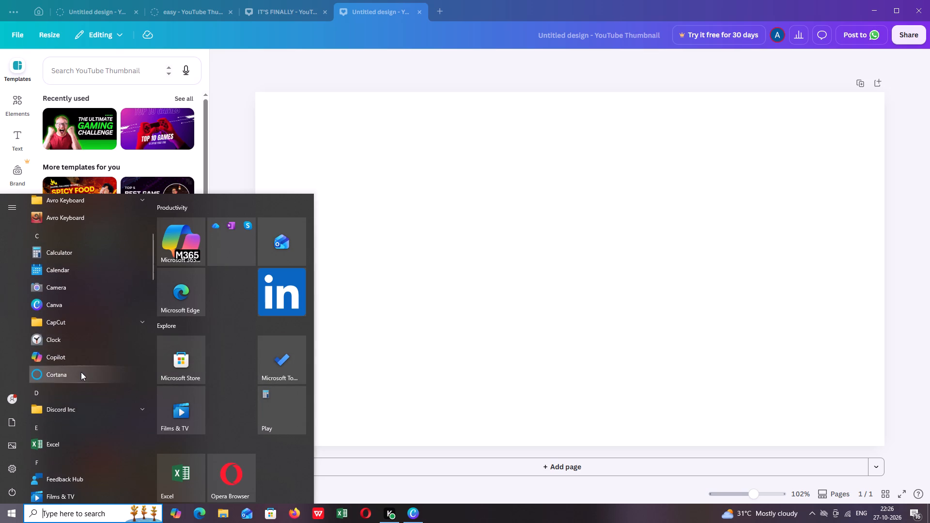
{"action": "key", "text": "c"}
{"action": "left_click", "coordinate": [88, 254]}
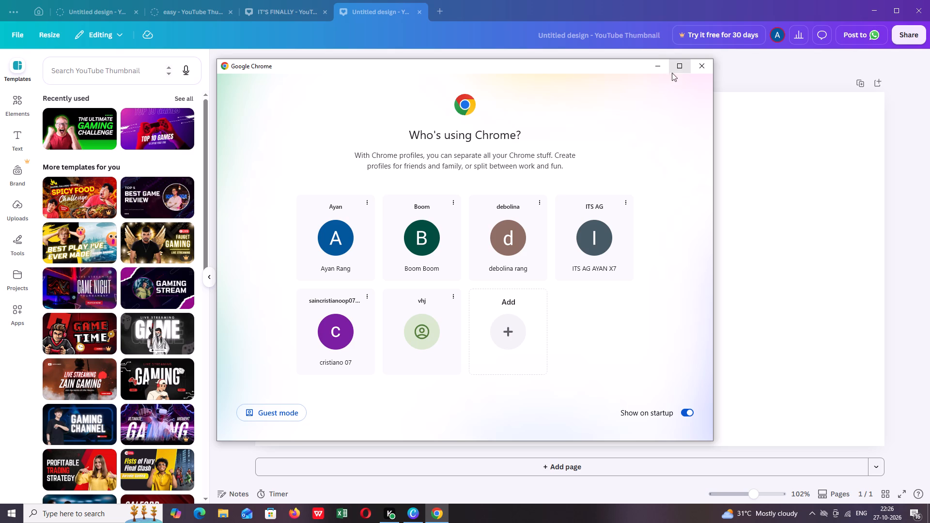
{"action": "left_click", "coordinate": [341, 245]}
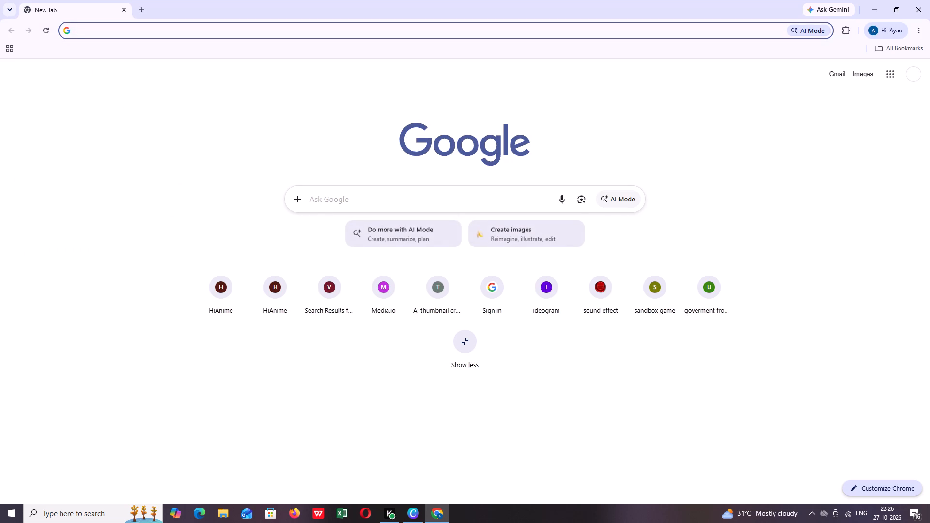
Search Google for "loyad DEMONKING PANEL" and switch to the image results.
{"action": "type", "text": "LOY"}
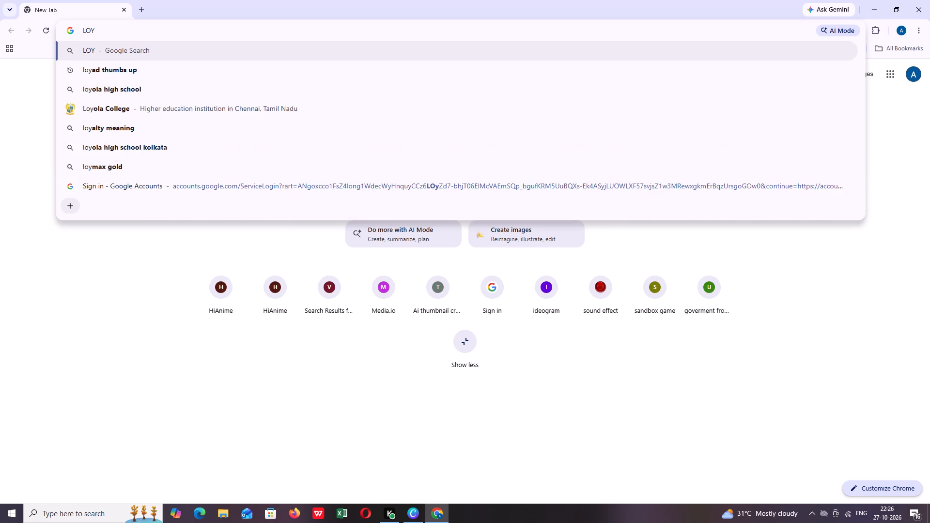
{"action": "key", "text": "Down"}
{"action": "key", "text": "BackSpace"}
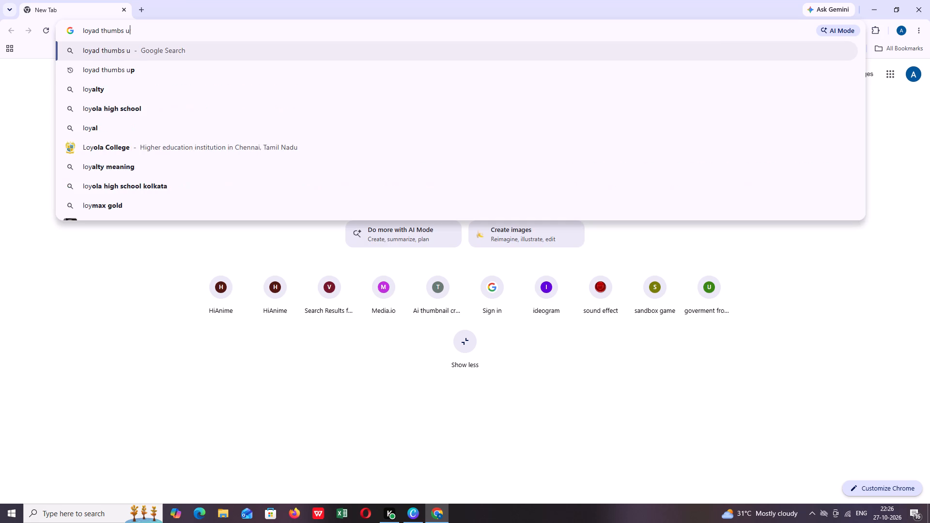
{"action": "key", "text": "BackSpace"}
{"action": "key", "text": "BackSpace"}
{"action": "key", "text": "BackSpace"}
{"action": "key", "text": "BackSpace"}
{"action": "key", "text": "BackSpace"}
{"action": "key", "text": "BackSpace"}
{"action": "key", "text": "BackSpace"}
{"action": "key", "text": "BackSpace"}
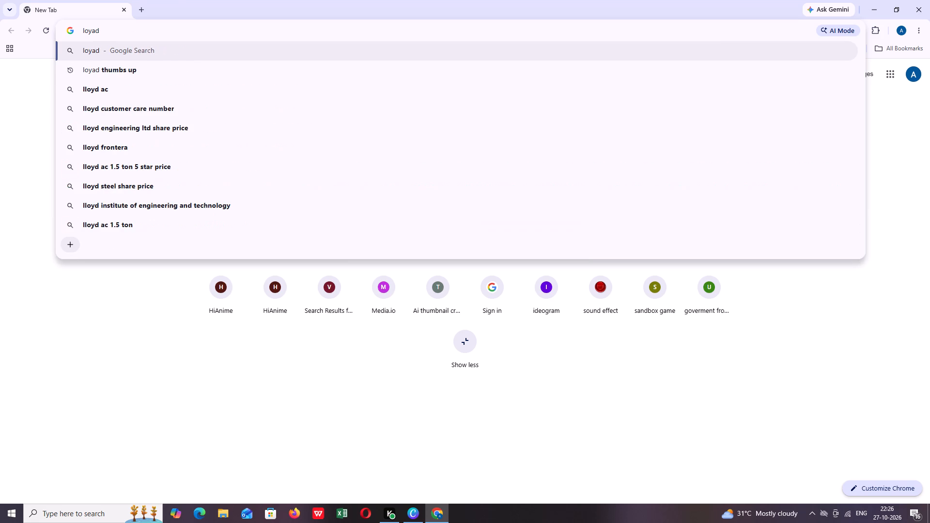
{"action": "type", "text": "DEMONKING"}
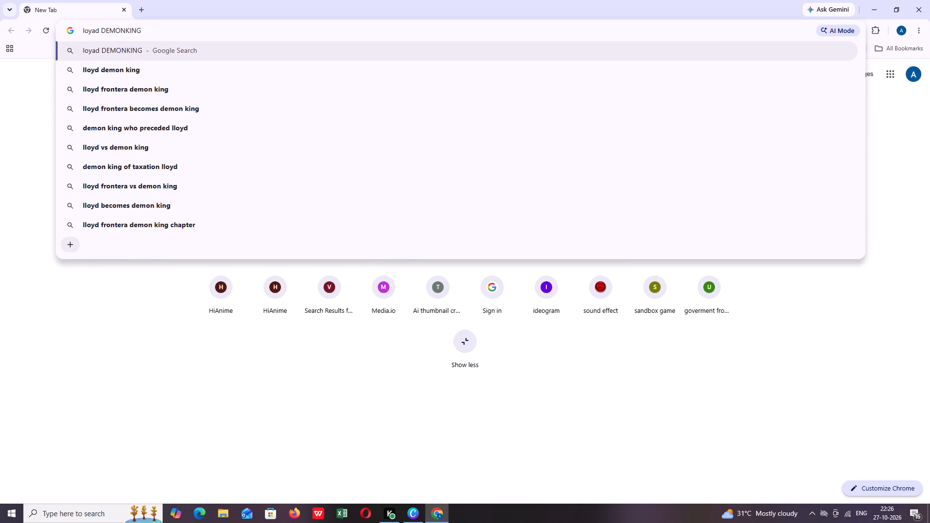
{"action": "key", "text": "space"}
{"action": "type", "text": "PANEL"}
{"action": "key", "text": "Return"}
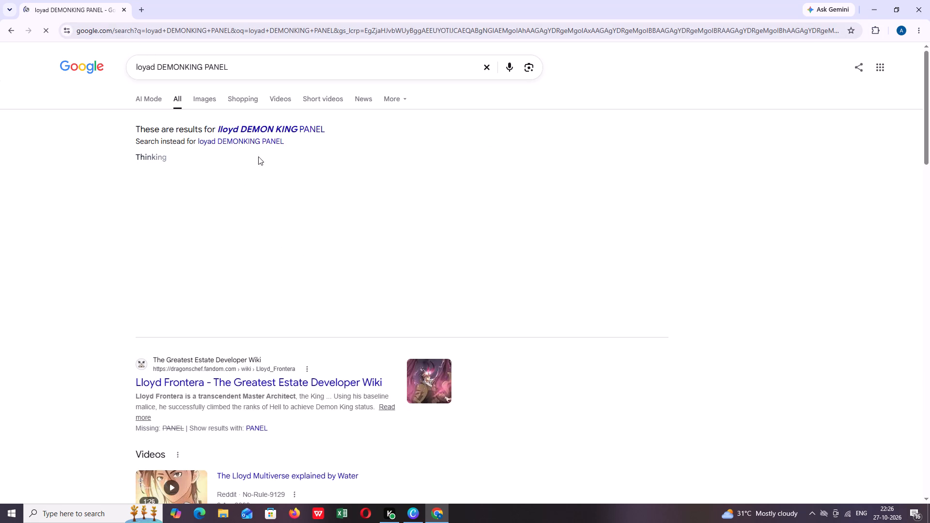
{"action": "left_click", "coordinate": [216, 97]}
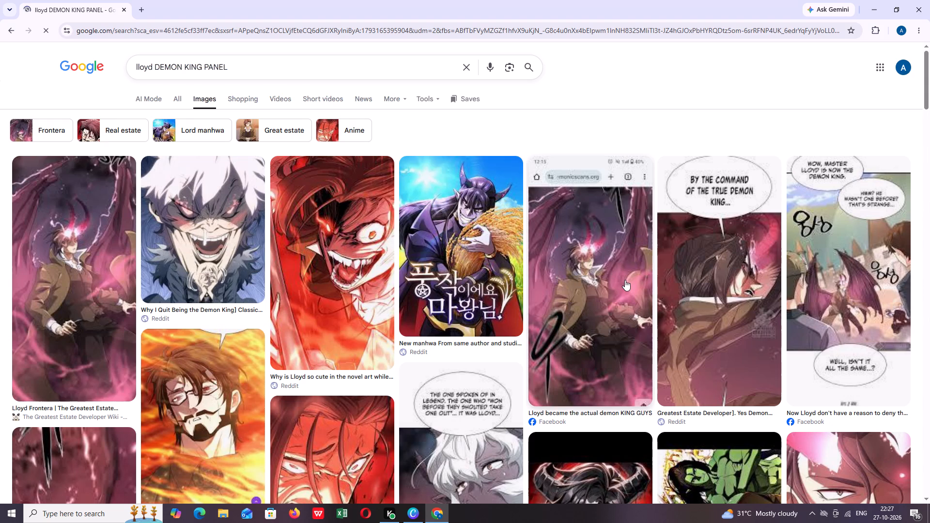
Preview the winged, horned Lloyd Frontera image from the Greatest Estate Developer Wiki and save it to Pictures as Demon_King_Appearance in webp format.
{"action": "scroll", "coordinate": [429, 294], "scroll_direction": "down", "scroll_amount": 2}
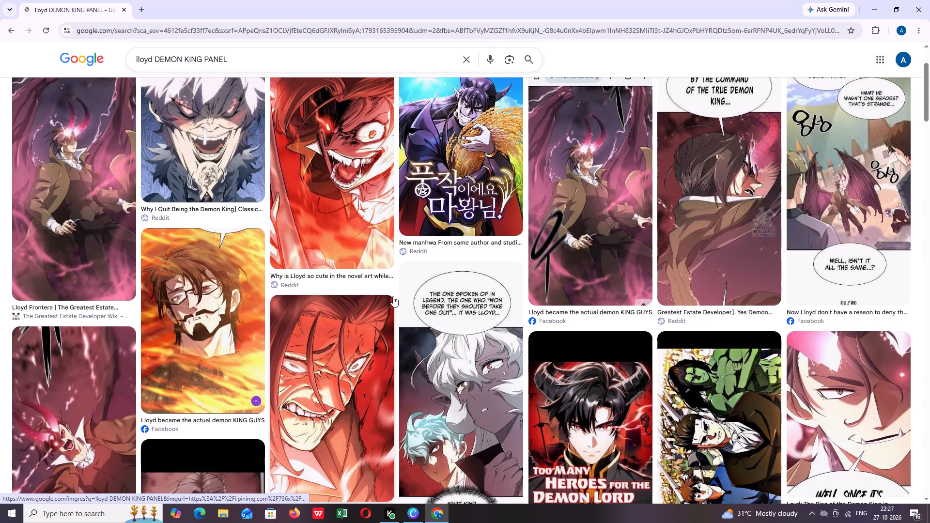
{"action": "scroll", "coordinate": [394, 296], "scroll_direction": "up", "scroll_amount": 1}
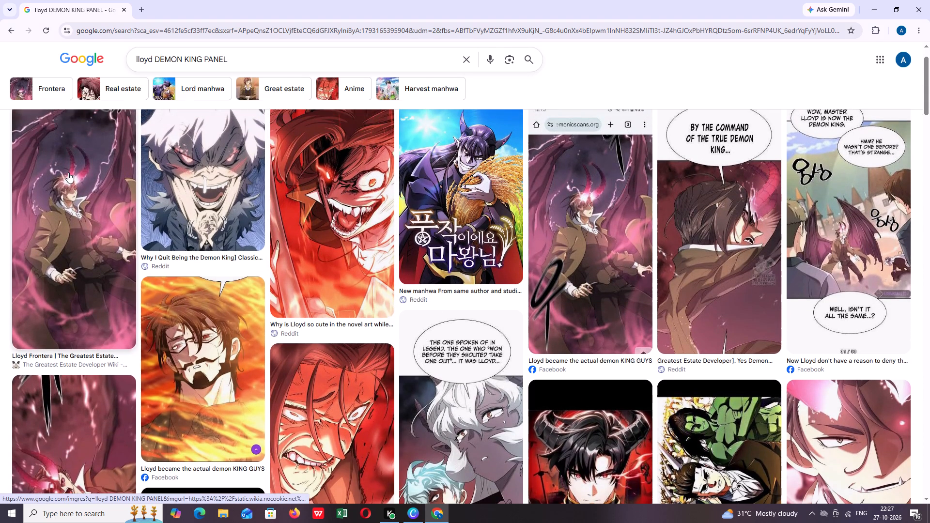
{"action": "left_click", "coordinate": [69, 174]}
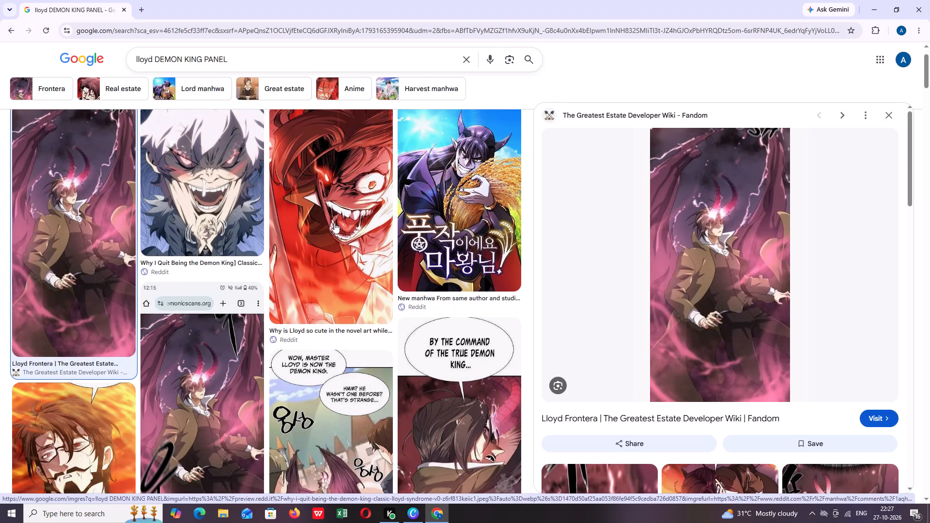
{"action": "scroll", "coordinate": [761, 261], "scroll_direction": "down", "scroll_amount": 3}
{"action": "scroll", "coordinate": [761, 262], "scroll_direction": "up", "scroll_amount": 2}
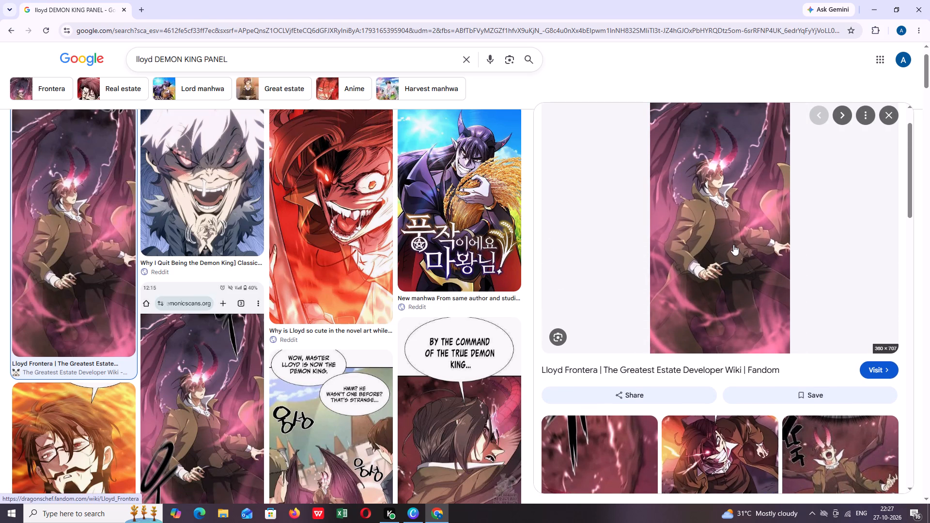
{"action": "left_click", "coordinate": [733, 245]}
{"action": "left_click", "coordinate": [71, 11]}
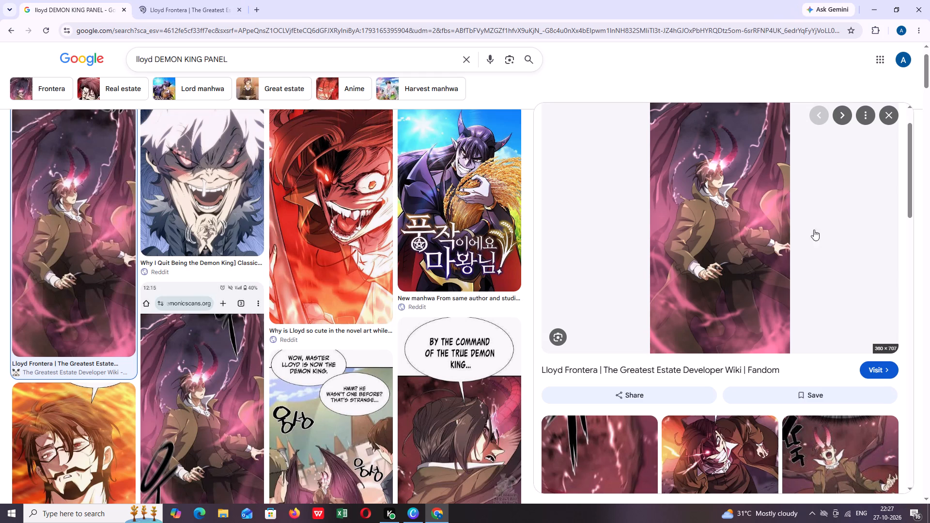
{"action": "right_click", "coordinate": [763, 227]}
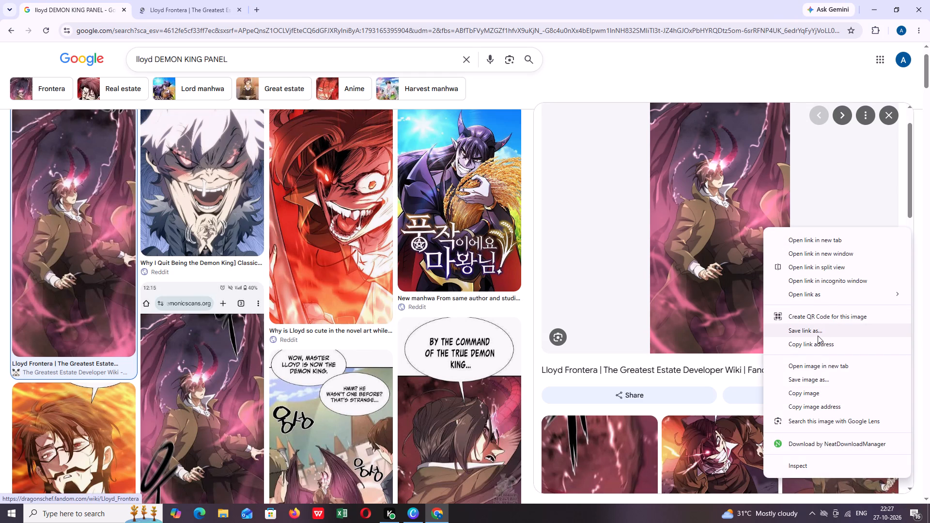
{"action": "left_click", "coordinate": [812, 378]}
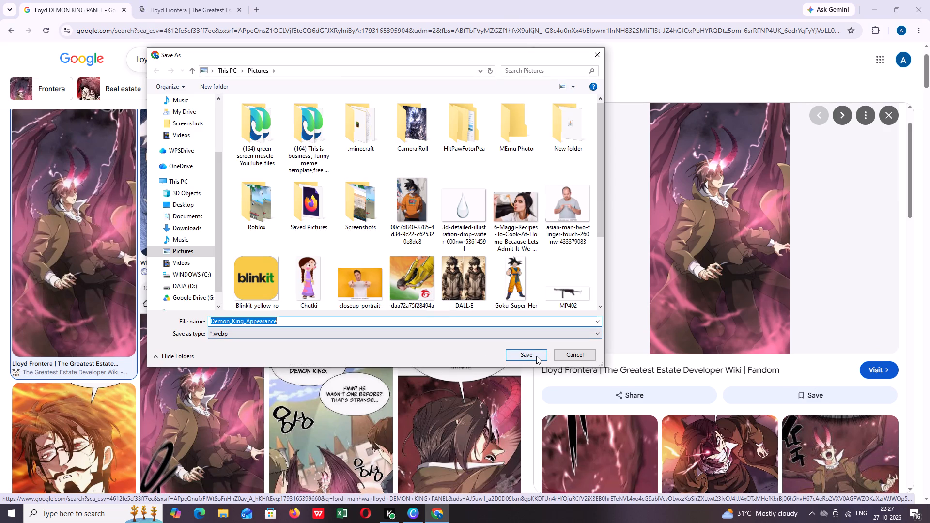
{"action": "left_click", "coordinate": [536, 355]}
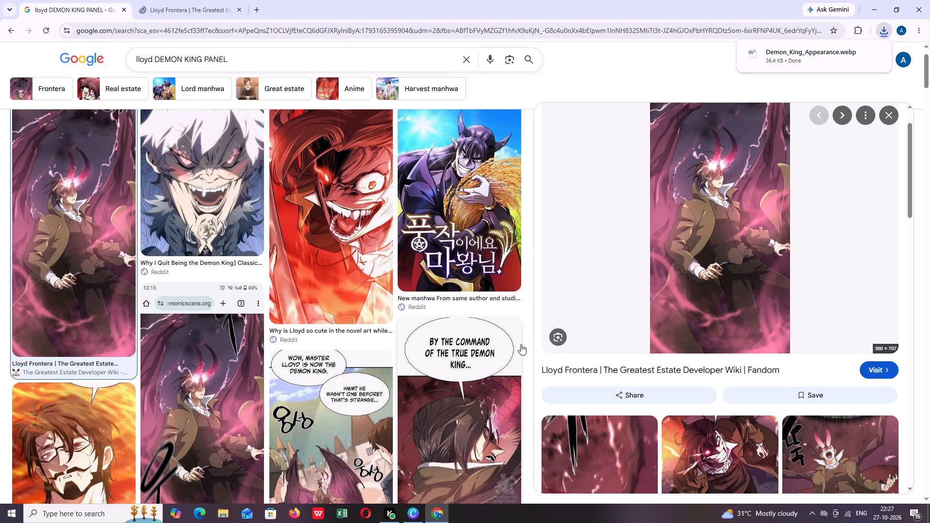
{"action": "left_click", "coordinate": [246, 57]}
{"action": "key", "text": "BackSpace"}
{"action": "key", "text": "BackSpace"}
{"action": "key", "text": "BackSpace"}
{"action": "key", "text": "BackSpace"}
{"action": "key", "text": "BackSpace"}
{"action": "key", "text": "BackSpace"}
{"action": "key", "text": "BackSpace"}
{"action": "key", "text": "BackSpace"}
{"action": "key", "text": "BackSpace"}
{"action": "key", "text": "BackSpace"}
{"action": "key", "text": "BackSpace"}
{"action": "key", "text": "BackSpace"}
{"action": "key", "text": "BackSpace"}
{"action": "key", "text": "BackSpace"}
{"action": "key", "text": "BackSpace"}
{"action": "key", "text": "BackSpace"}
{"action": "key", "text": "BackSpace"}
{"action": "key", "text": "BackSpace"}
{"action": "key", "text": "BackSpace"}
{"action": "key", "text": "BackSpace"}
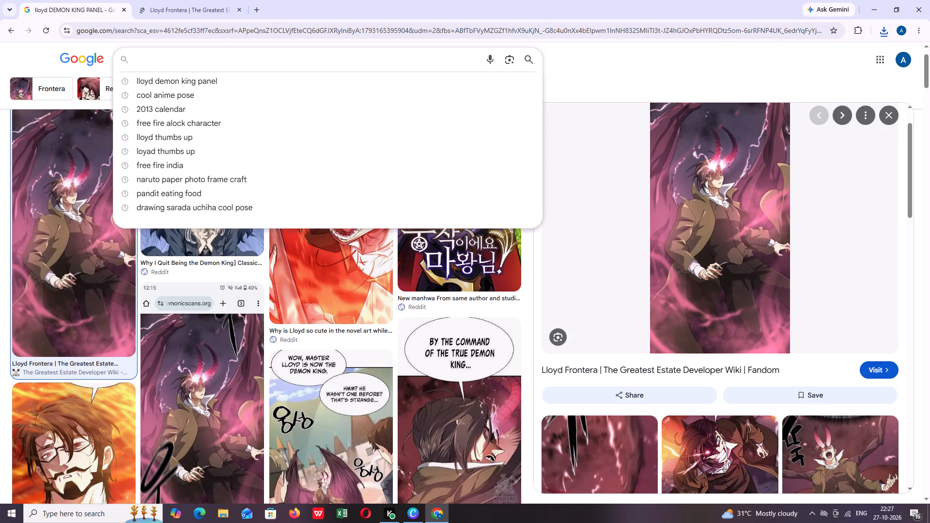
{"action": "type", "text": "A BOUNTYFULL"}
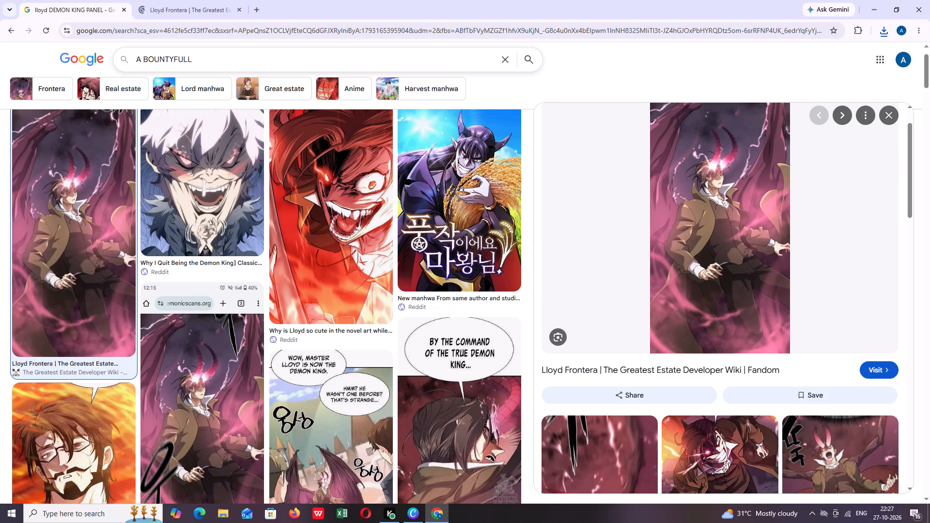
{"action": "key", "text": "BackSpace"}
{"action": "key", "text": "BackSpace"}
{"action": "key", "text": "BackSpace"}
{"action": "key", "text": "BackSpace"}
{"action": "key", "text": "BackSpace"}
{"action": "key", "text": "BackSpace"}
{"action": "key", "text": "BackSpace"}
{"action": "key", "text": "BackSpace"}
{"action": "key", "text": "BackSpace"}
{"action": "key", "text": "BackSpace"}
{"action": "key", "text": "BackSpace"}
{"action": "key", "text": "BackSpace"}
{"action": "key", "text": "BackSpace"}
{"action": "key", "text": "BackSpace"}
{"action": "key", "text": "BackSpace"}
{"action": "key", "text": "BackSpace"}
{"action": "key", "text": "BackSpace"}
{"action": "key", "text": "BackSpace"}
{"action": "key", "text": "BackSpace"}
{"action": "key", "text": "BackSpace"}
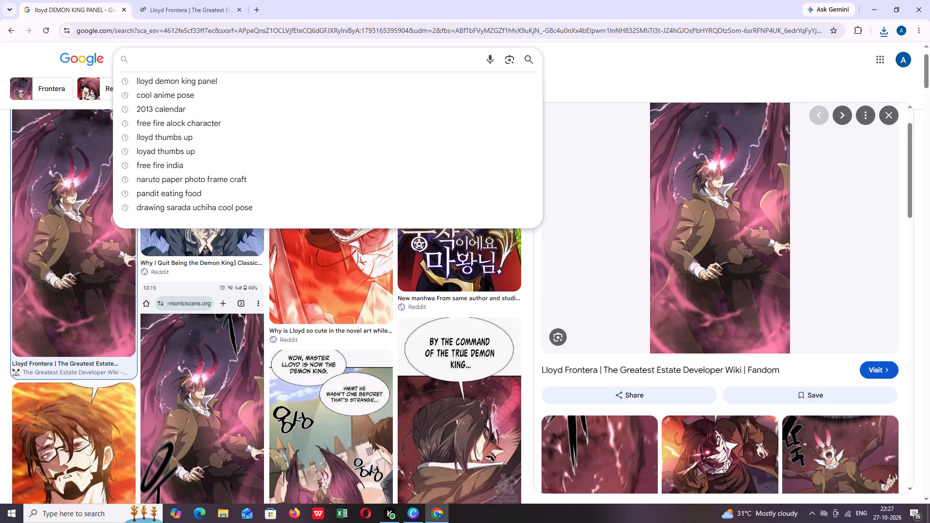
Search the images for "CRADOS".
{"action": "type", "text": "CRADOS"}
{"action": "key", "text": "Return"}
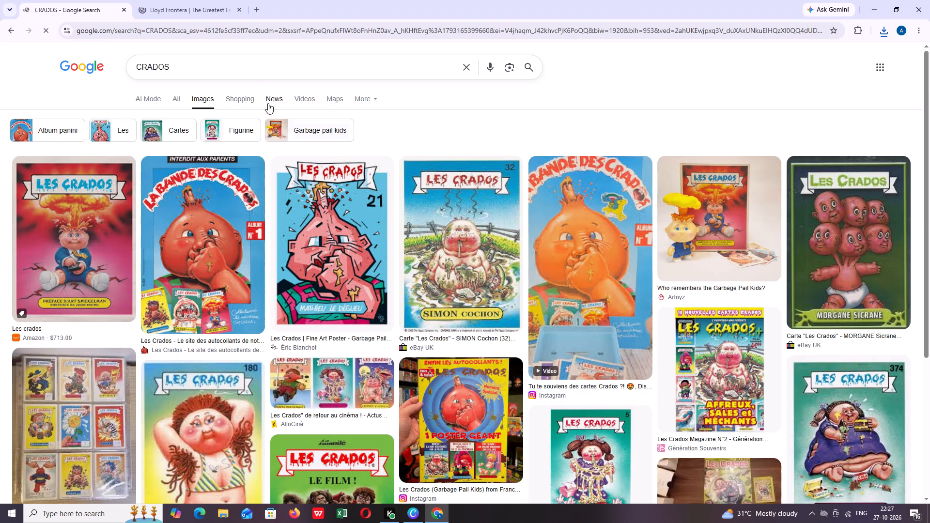
Correct the image search query to "CREADOS" and run it.
{"action": "left_click", "coordinate": [208, 66]}
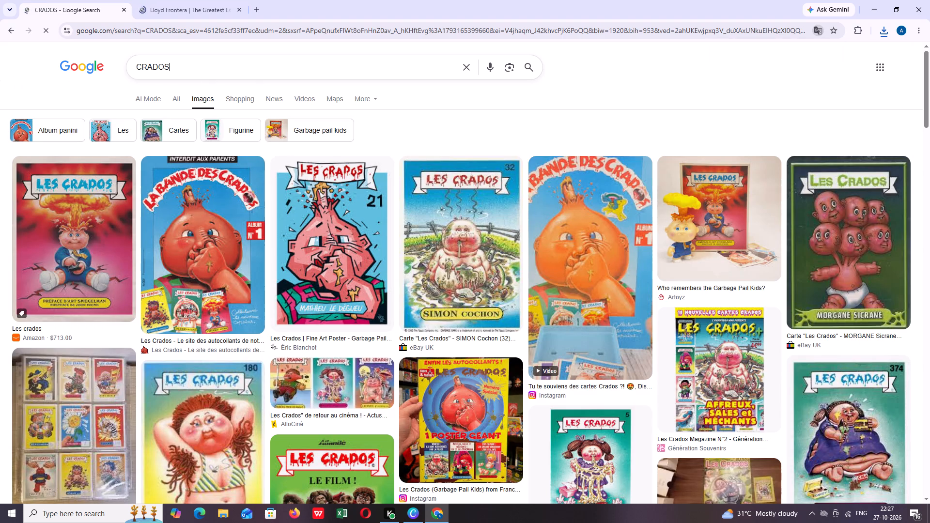
{"action": "key", "text": "BackSpace"}
{"action": "key", "text": "BackSpace"}
{"action": "key", "text": "BackSpace"}
{"action": "key", "text": "BackSpace"}
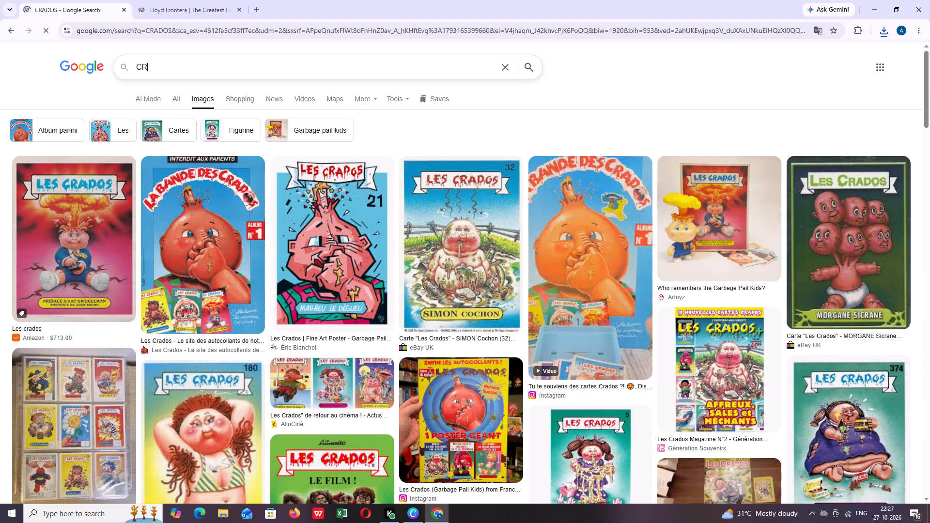
{"action": "type", "text": "EADOS"}
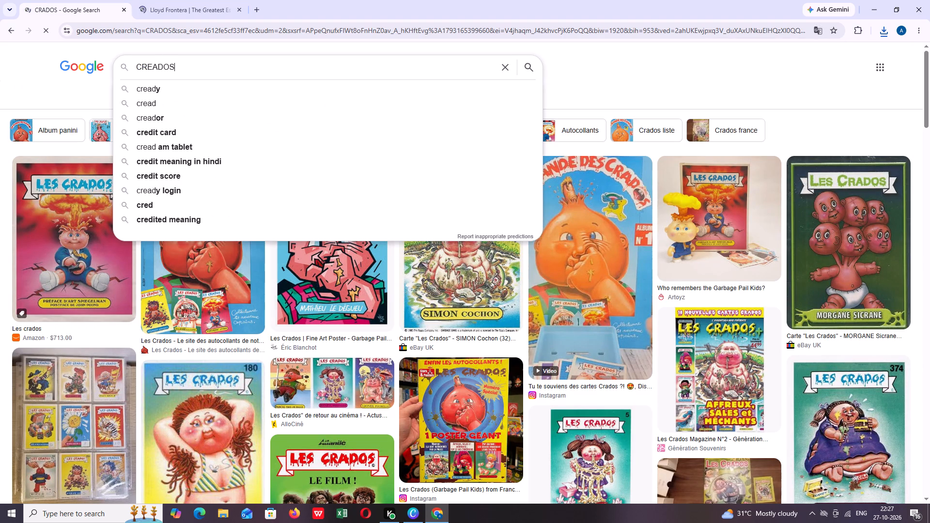
{"action": "key", "text": "Return"}
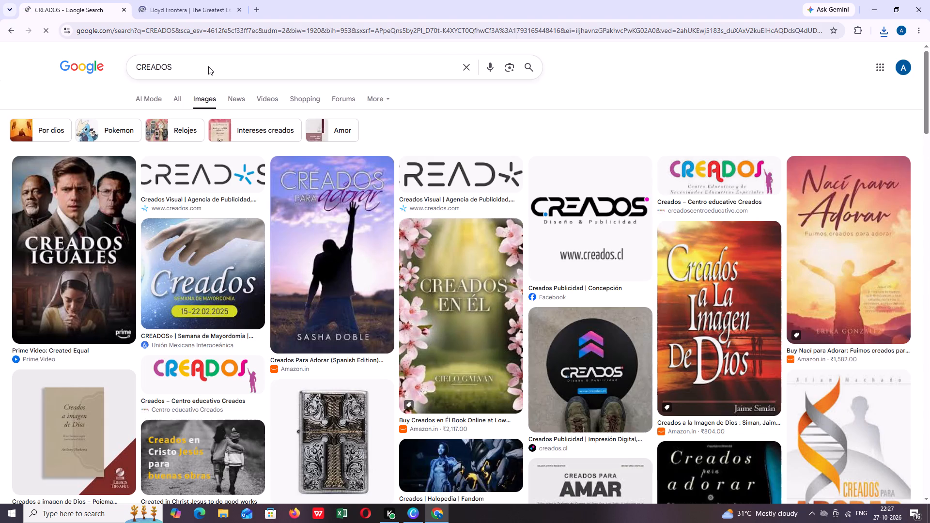
Extend the image search query to "CREADOS FROM BOUNTYFULL HARVEST" and run it.
{"action": "left_click", "coordinate": [180, 69]}
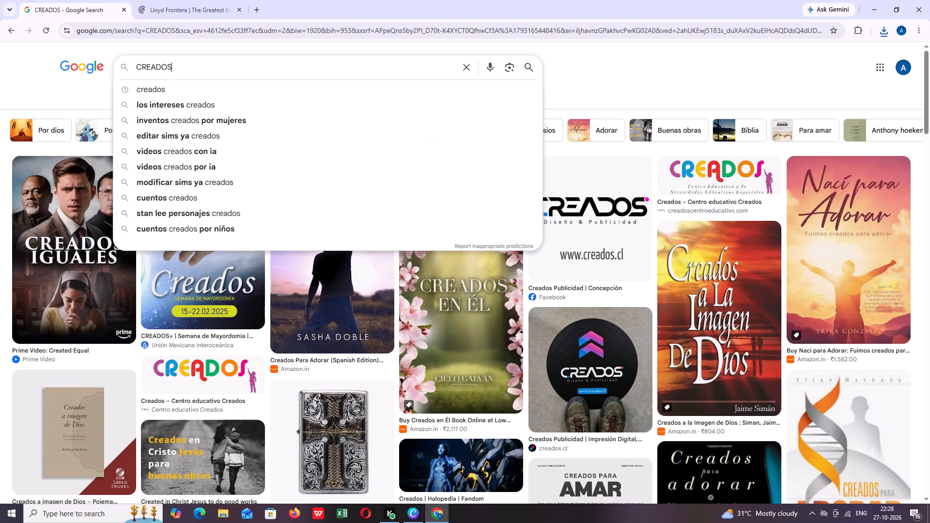
{"action": "key", "text": "space"}
{"action": "type", "text": "FROM"}
{"action": "key", "text": "space"}
{"action": "type", "text": "BOUNTY"}
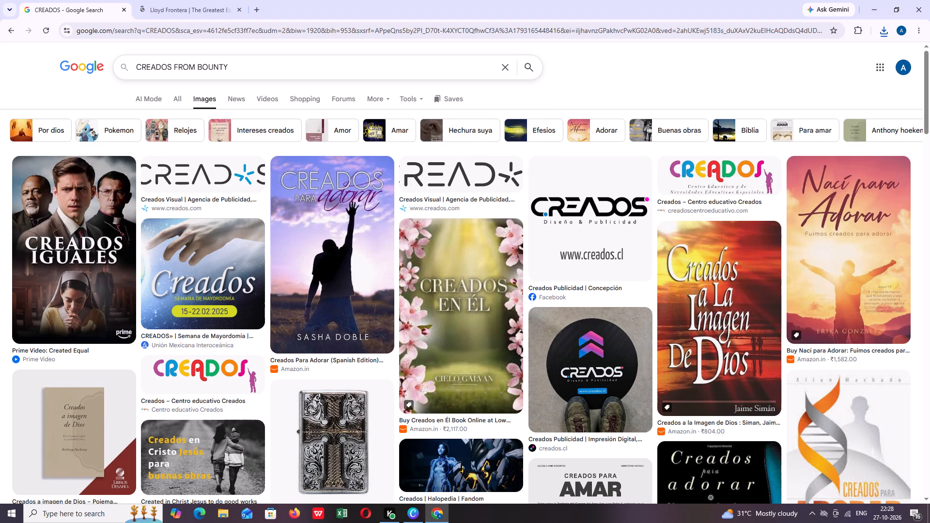
{"action": "type", "text": "FULL"}
{"action": "key", "text": "space"}
{"action": "type", "text": "HARVEST"}
{"action": "key", "text": "Return"}
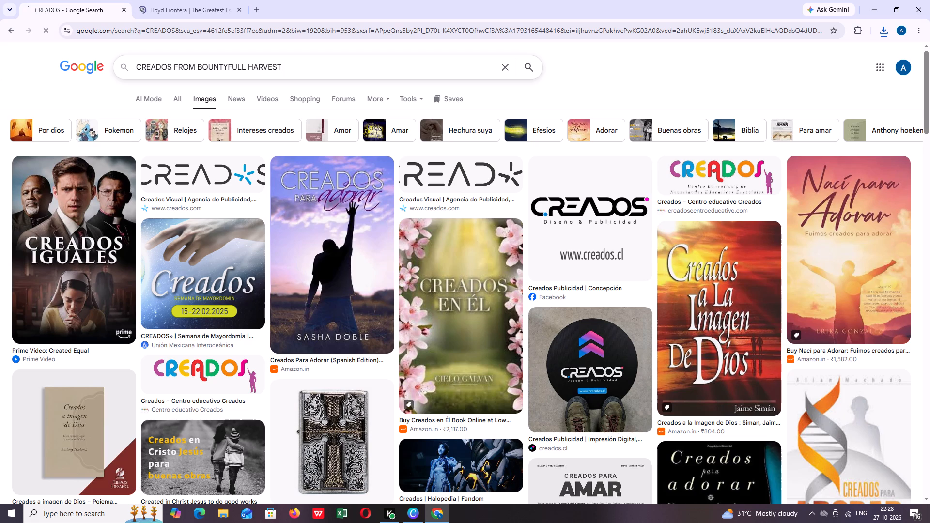
Close the browser tab with the Lloyd Frontera wiki page.
{"action": "left_click", "coordinate": [238, 7]}
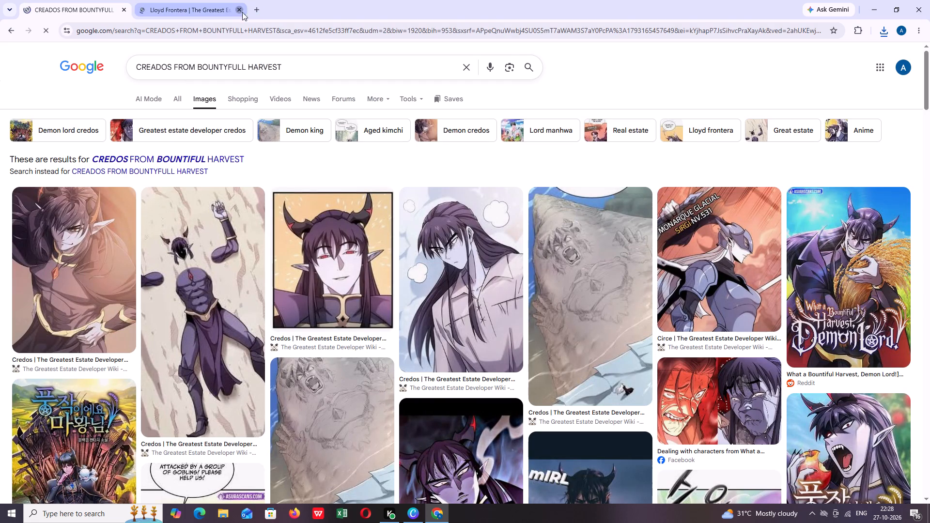
Run the image search with the suggested spelling "CREDOS FROM BOUNTIFUL HARVEST".
{"action": "left_click", "coordinate": [134, 159]}
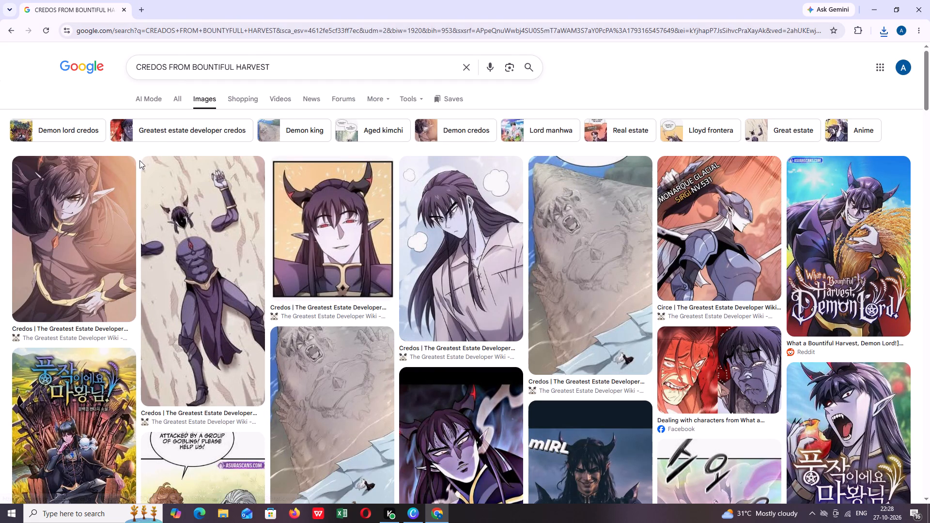
Look through the image results for suitable pictures of the demon lord Credos.
{"action": "scroll", "coordinate": [287, 248], "scroll_direction": "down", "scroll_amount": 2}
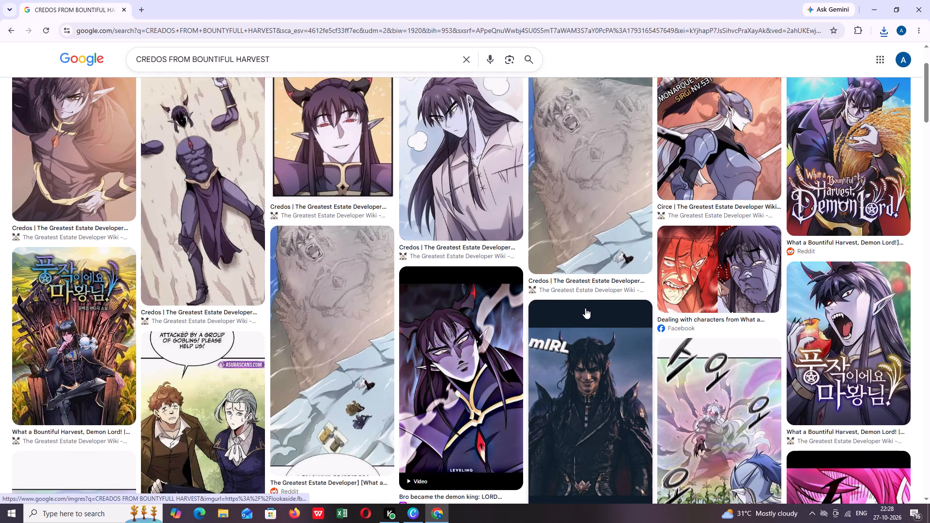
{"action": "scroll", "coordinate": [585, 308], "scroll_direction": "up", "scroll_amount": 2}
{"action": "scroll", "coordinate": [585, 308], "scroll_direction": "down", "scroll_amount": 4}
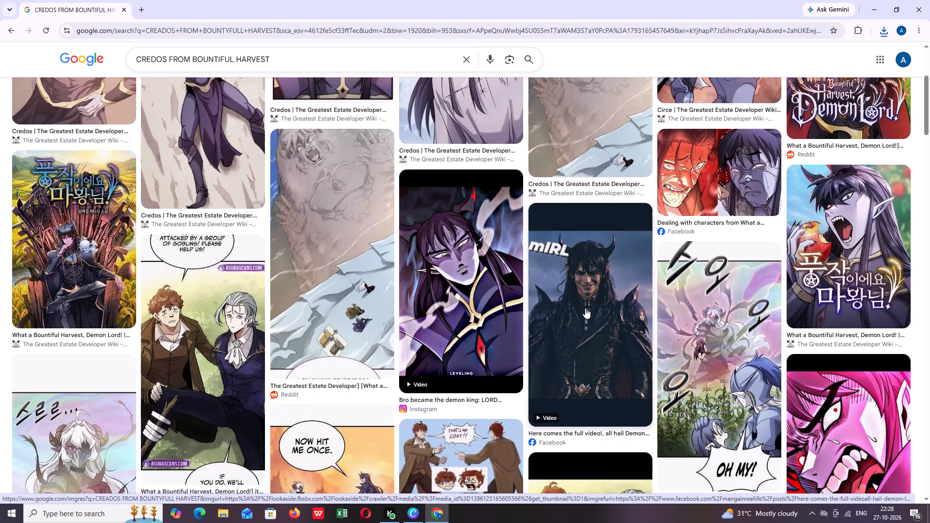
{"action": "scroll", "coordinate": [585, 308], "scroll_direction": "down", "scroll_amount": 3}
{"action": "scroll", "coordinate": [585, 308], "scroll_direction": "up", "scroll_amount": 2}
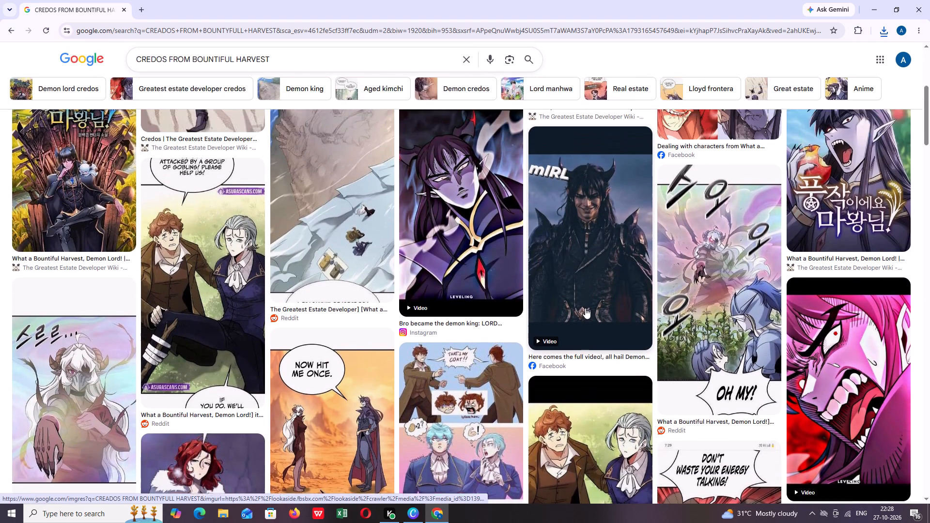
{"action": "scroll", "coordinate": [585, 308], "scroll_direction": "down", "scroll_amount": 5}
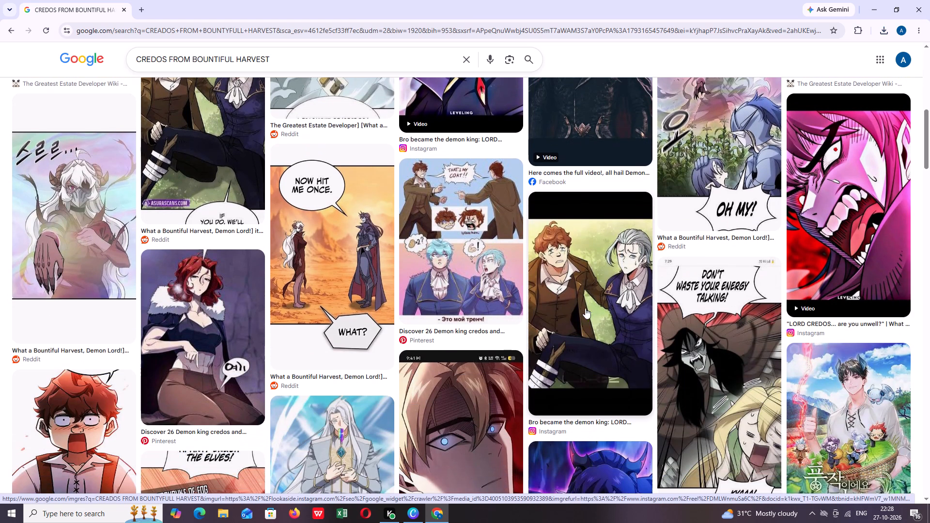
{"action": "scroll", "coordinate": [585, 308], "scroll_direction": "down", "scroll_amount": 4}
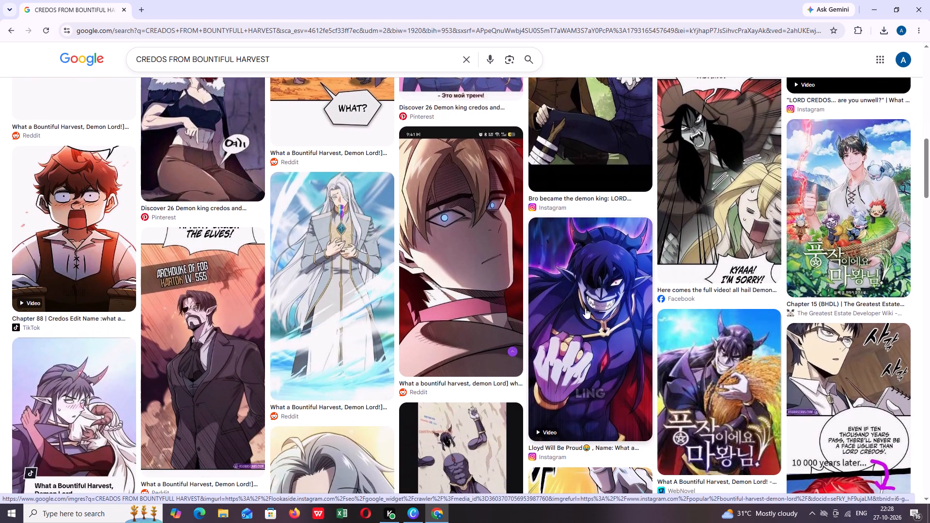
{"action": "scroll", "coordinate": [585, 308], "scroll_direction": "down", "scroll_amount": 1}
Preview the Instagram image of the grinning demon lord with a raised fist and examine its related images.
{"action": "left_click", "coordinate": [595, 289]}
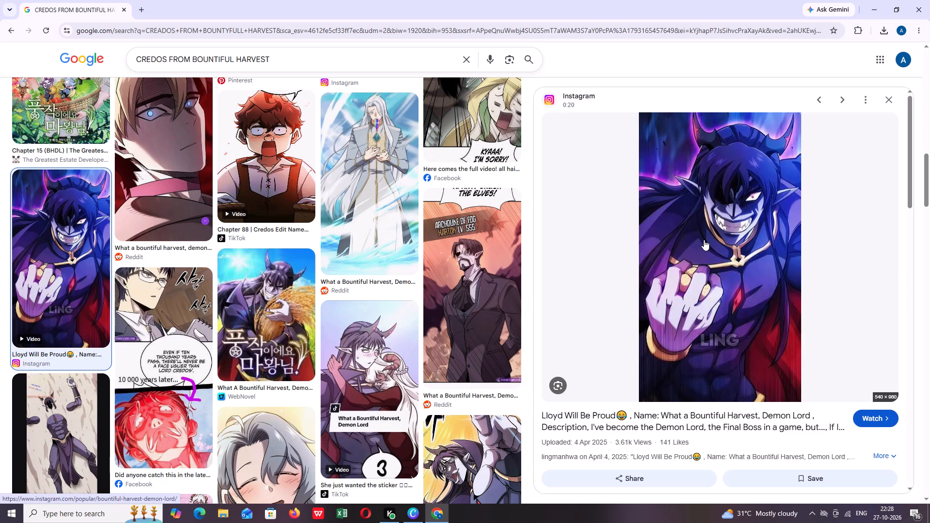
{"action": "scroll", "coordinate": [705, 246], "scroll_direction": "down", "scroll_amount": 3}
{"action": "scroll", "coordinate": [706, 246], "scroll_direction": "up", "scroll_amount": 1}
{"action": "scroll", "coordinate": [706, 246], "scroll_direction": "down", "scroll_amount": 4}
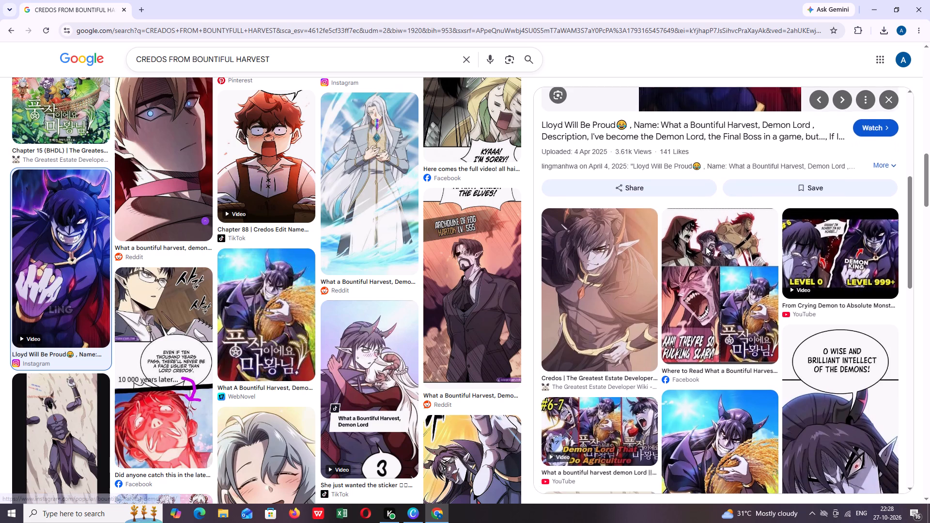
{"action": "scroll", "coordinate": [706, 246], "scroll_direction": "down", "scroll_amount": 5}
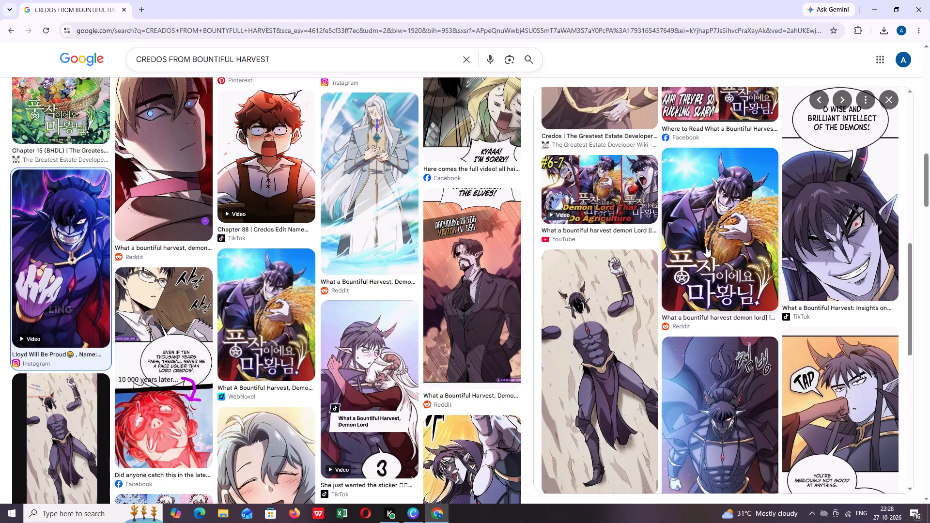
{"action": "scroll", "coordinate": [706, 246], "scroll_direction": "down", "scroll_amount": 3}
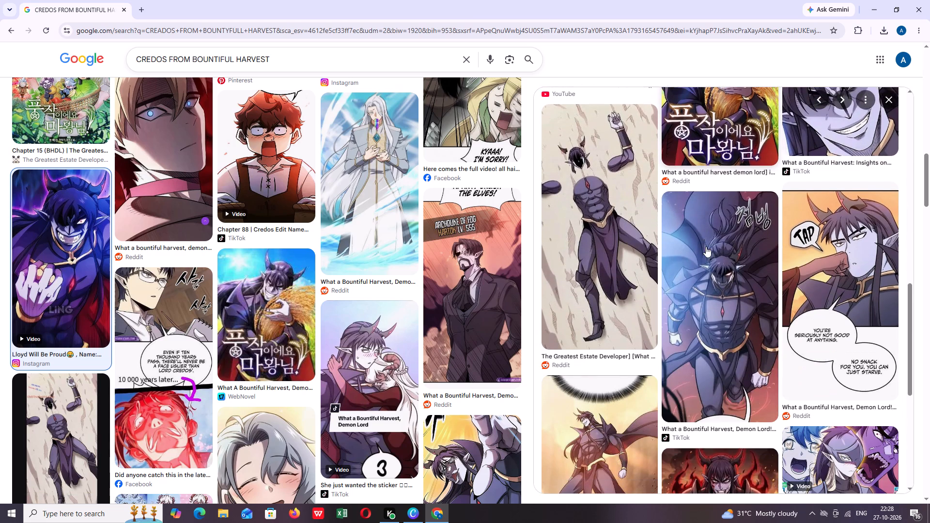
{"action": "scroll", "coordinate": [706, 246], "scroll_direction": "down", "scroll_amount": 3}
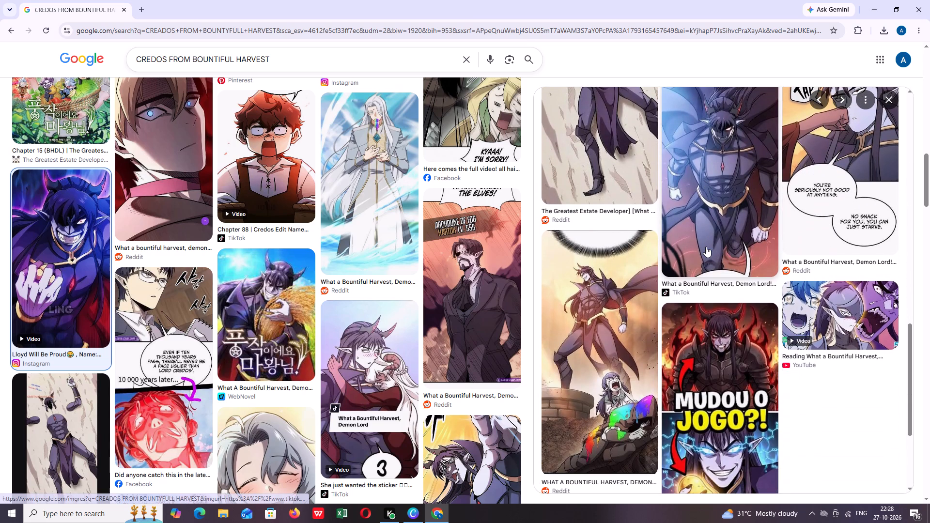
Open the related Reddit image of the caped demon lord standing above a screaming figure and save it as a file.
{"action": "left_click", "coordinate": [621, 274]}
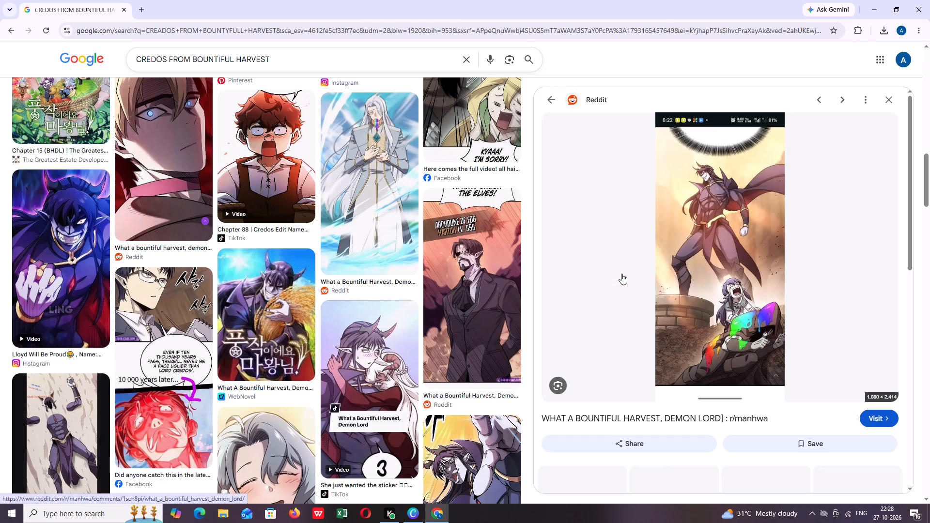
{"action": "right_click", "coordinate": [731, 271]}
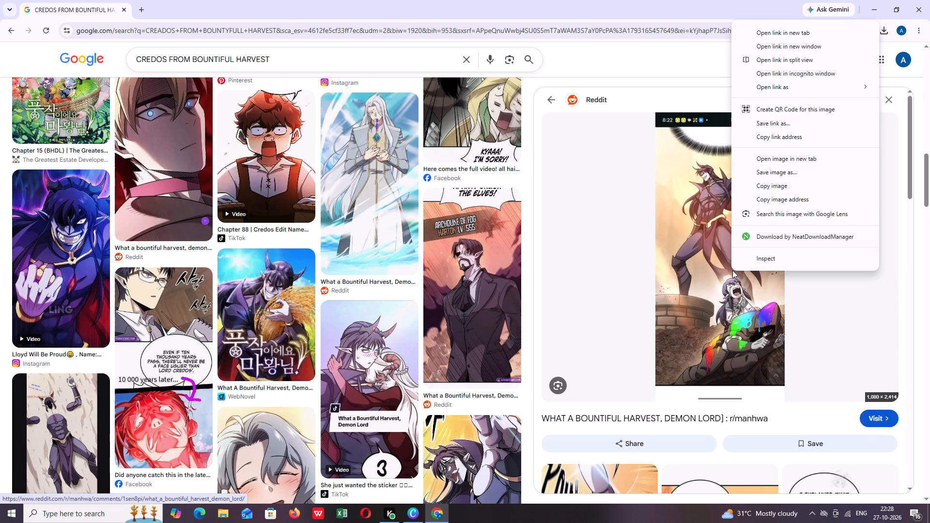
{"action": "left_click", "coordinate": [785, 170]}
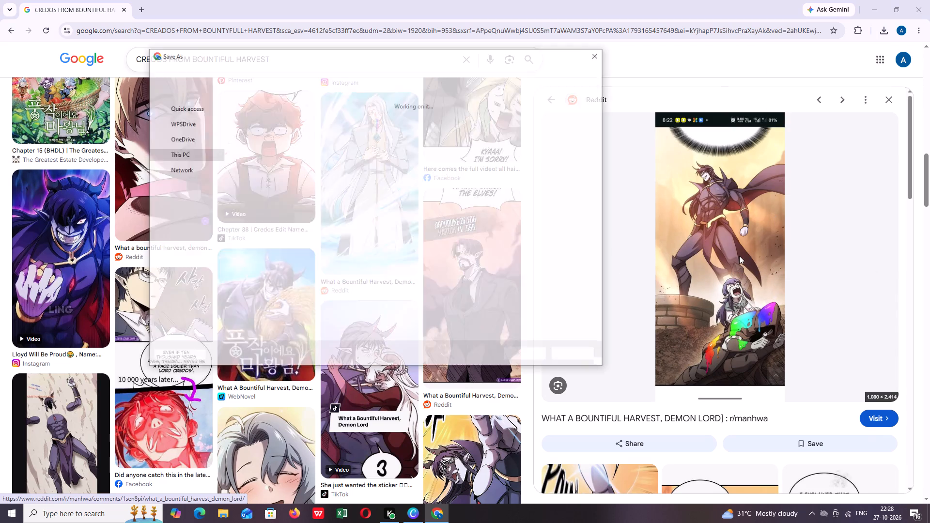
Save the Reddit image of the caped Credos from "WHAT A BOUNTIFUL HARVEST, DEMON LORD" to the computer.
{"action": "left_click", "coordinate": [529, 357]}
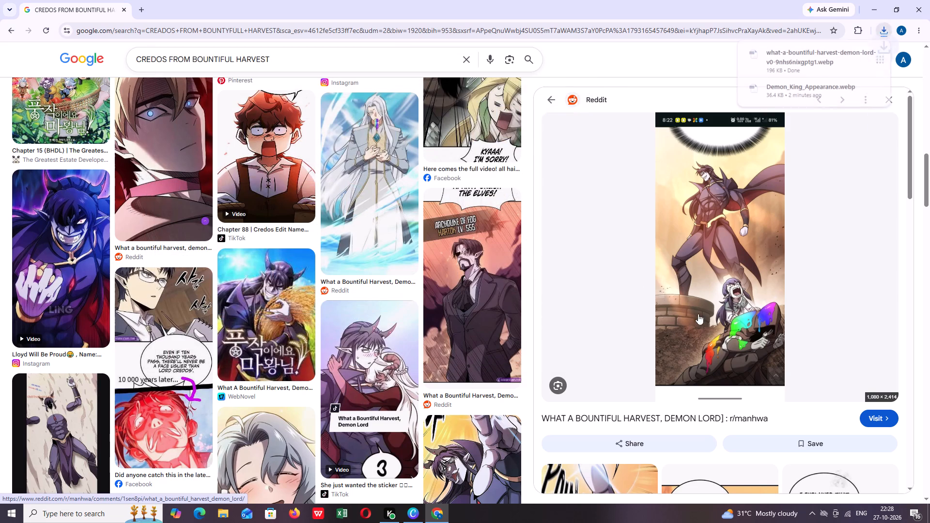
Browse the related images and the remaining search results for further pictures of Credos.
{"action": "scroll", "coordinate": [725, 303], "scroll_direction": "down", "scroll_amount": 6}
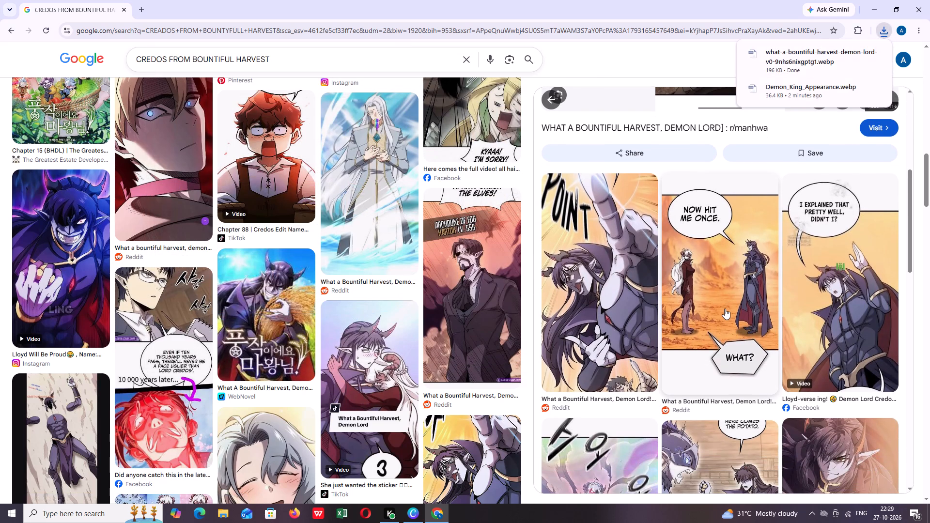
{"action": "scroll", "coordinate": [725, 308], "scroll_direction": "down", "scroll_amount": 2}
{"action": "scroll", "coordinate": [725, 308], "scroll_direction": "up", "scroll_amount": 1}
{"action": "scroll", "coordinate": [725, 308], "scroll_direction": "down", "scroll_amount": 1}
{"action": "scroll", "coordinate": [725, 308], "scroll_direction": "up", "scroll_amount": 1}
{"action": "scroll", "coordinate": [725, 308], "scroll_direction": "down", "scroll_amount": 6}
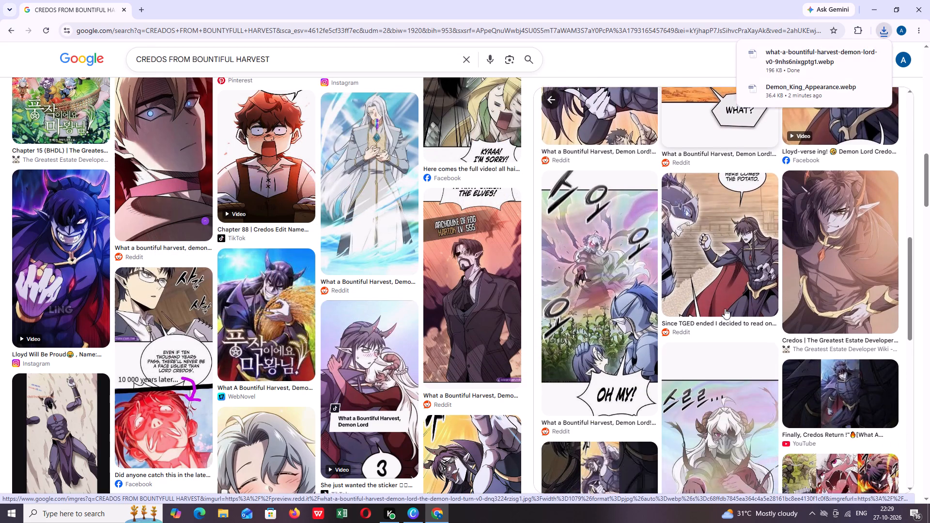
{"action": "scroll", "coordinate": [725, 308], "scroll_direction": "down", "scroll_amount": 2}
{"action": "scroll", "coordinate": [404, 329], "scroll_direction": "down", "scroll_amount": 13}
{"action": "scroll", "coordinate": [427, 352], "scroll_direction": "up", "scroll_amount": 1}
{"action": "scroll", "coordinate": [427, 352], "scroll_direction": "down", "scroll_amount": 1}
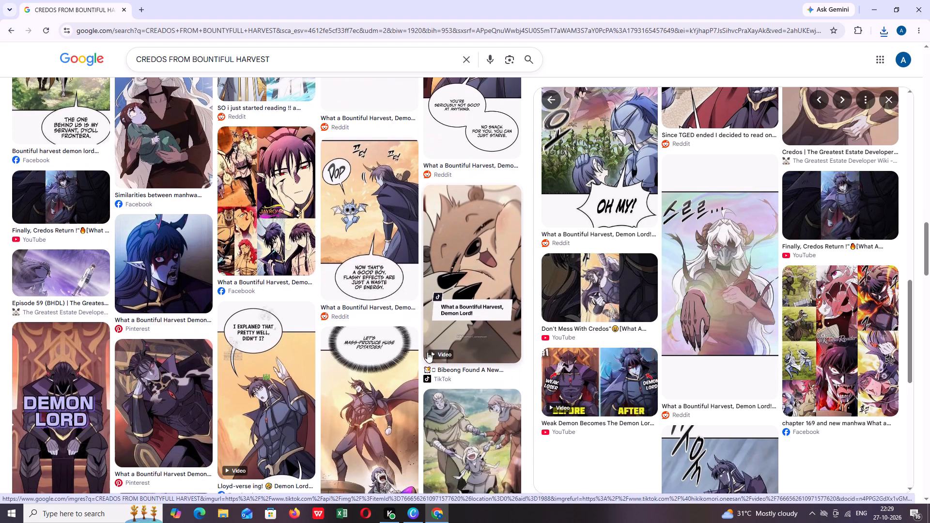
Switch to Canva and upload the Demon_King_Appearance image from the Pictures folder.
{"action": "left_click", "coordinate": [414, 509]}
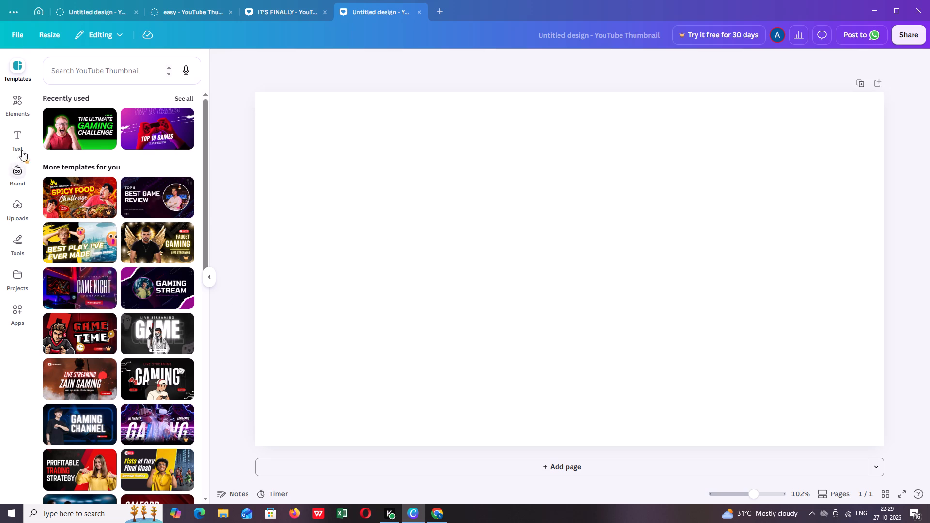
{"action": "left_click", "coordinate": [21, 206]}
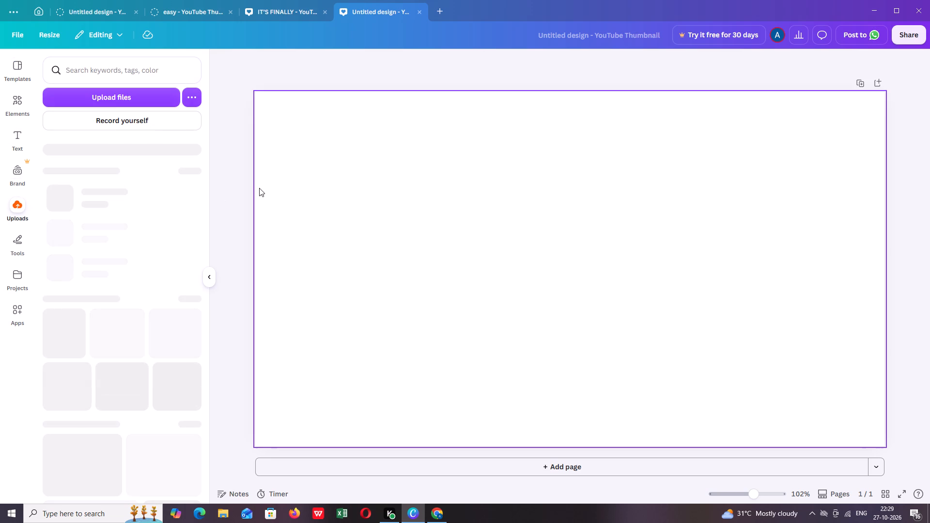
{"action": "left_click", "coordinate": [129, 99]}
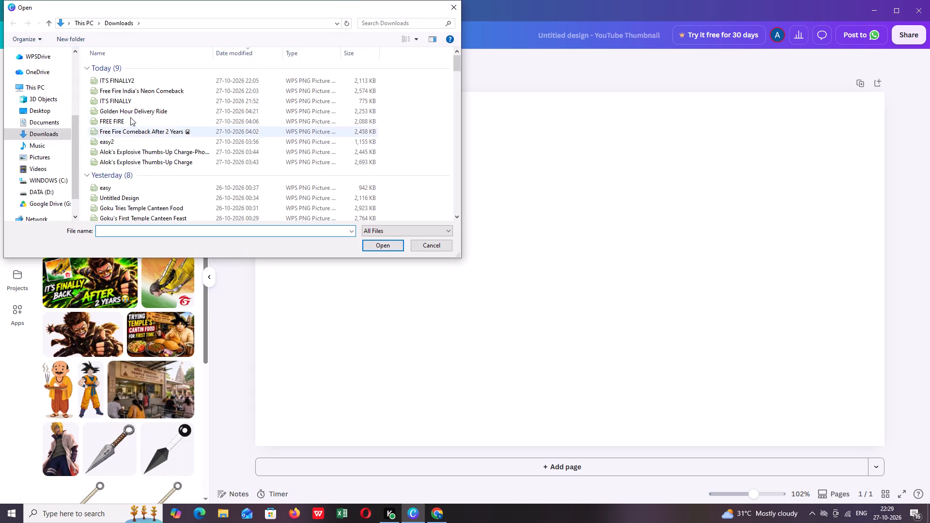
{"action": "left_click", "coordinate": [51, 157]}
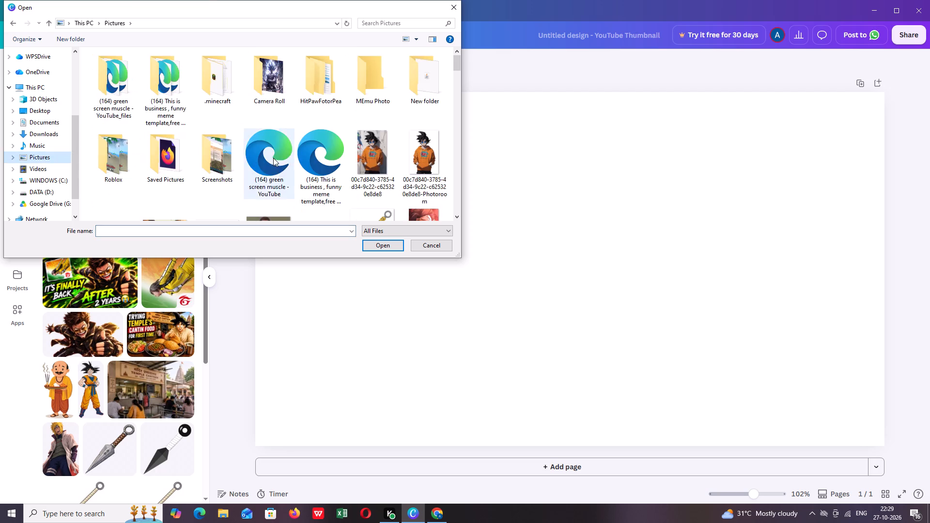
{"action": "scroll", "coordinate": [293, 163], "scroll_direction": "down", "scroll_amount": 7}
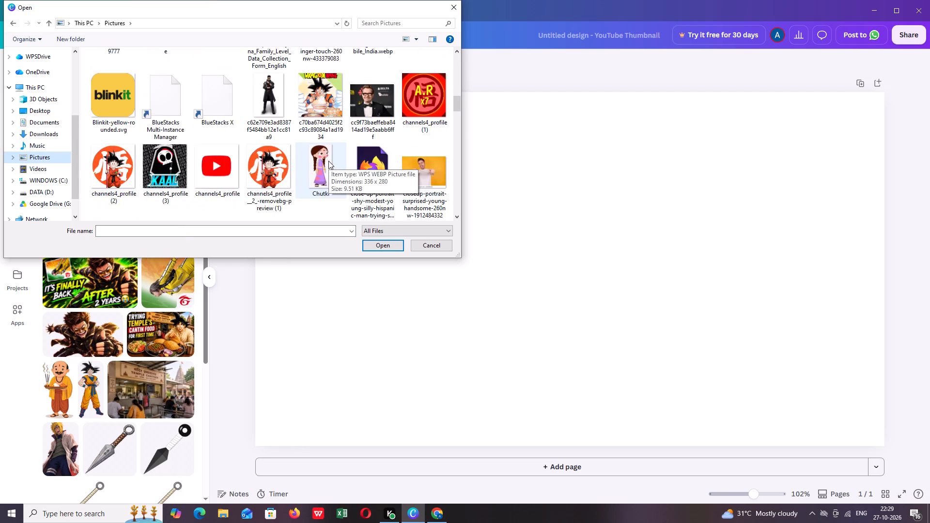
{"action": "scroll", "coordinate": [328, 161], "scroll_direction": "down", "scroll_amount": 1}
{"action": "scroll", "coordinate": [328, 161], "scroll_direction": "up", "scroll_amount": 1}
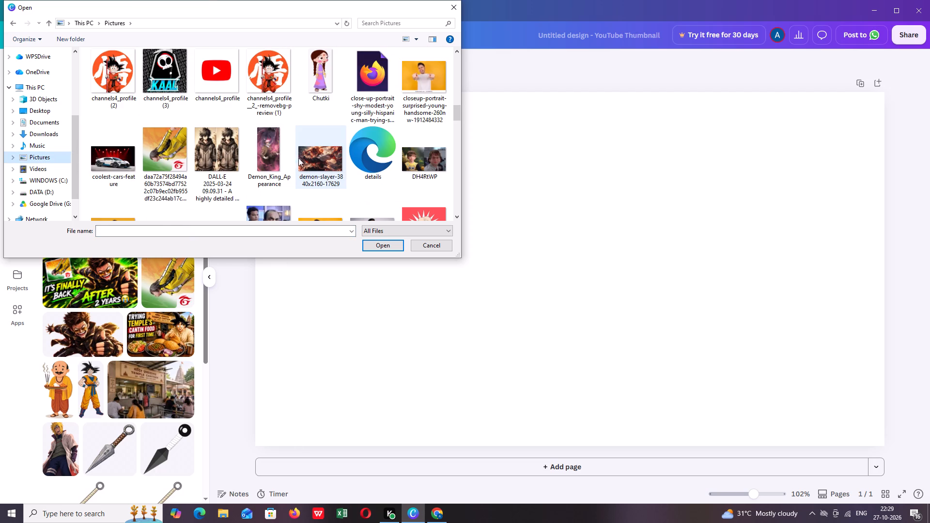
{"action": "left_click", "coordinate": [261, 153]}
{"action": "left_click", "coordinate": [384, 245]}
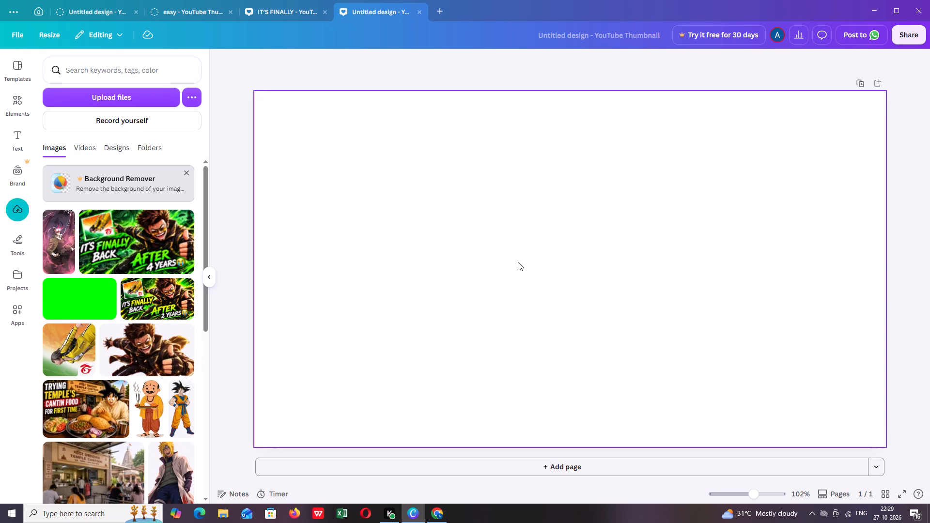
Add the uploaded demon king image to the page and widen it to about 433, reaching the page's left edge.
{"action": "left_click", "coordinate": [60, 240]}
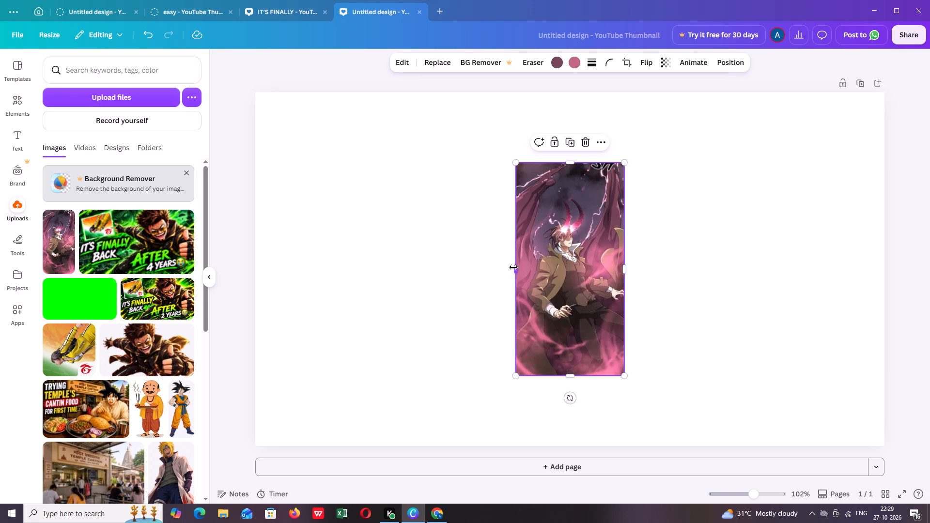
{"action": "left_click_drag", "start_coordinate": [513, 267], "coordinate": [506, 271]}
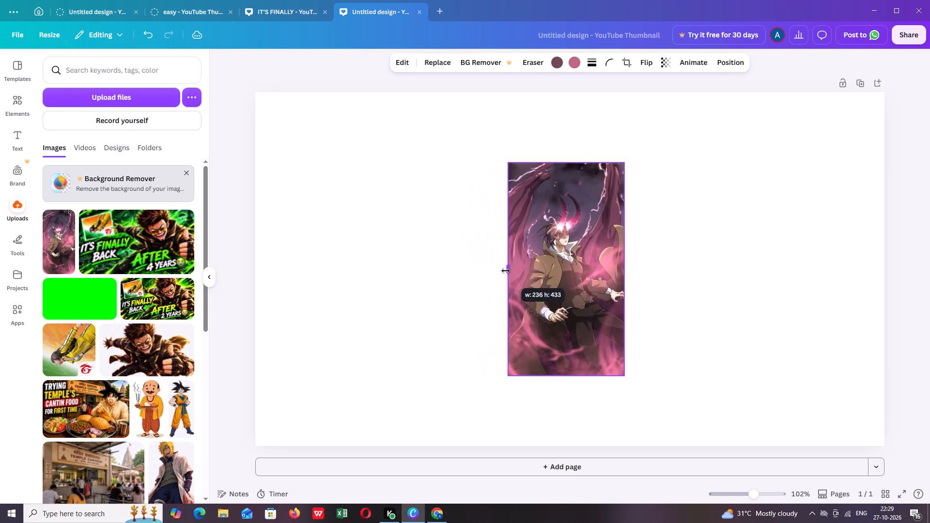
{"action": "left_click_drag", "start_coordinate": [506, 271], "coordinate": [518, 271]}
{"action": "left_click_drag", "start_coordinate": [596, 257], "coordinate": [440, 253]}
{"action": "left_click_drag", "start_coordinate": [367, 261], "coordinate": [268, 259]}
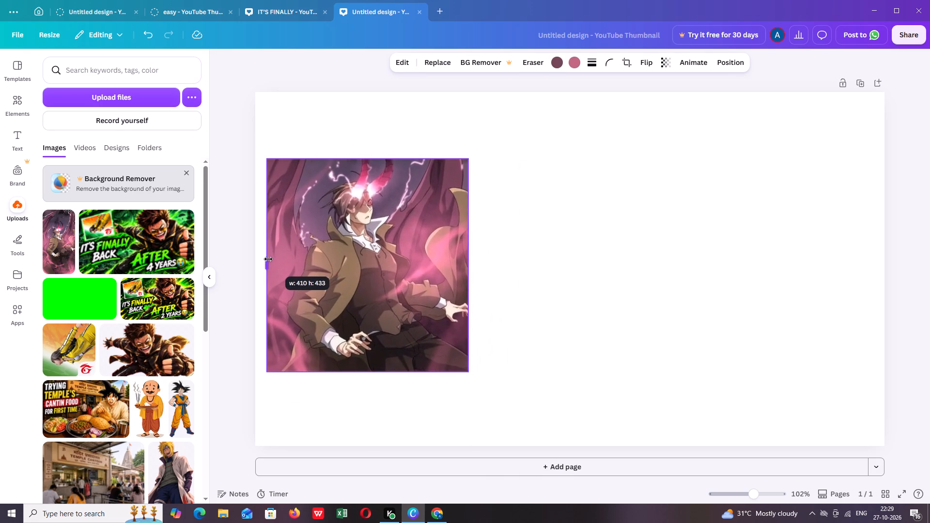
{"action": "left_click_drag", "start_coordinate": [268, 259], "coordinate": [257, 261]}
Reposition and extend the demon king image vertically until it fills the page's full height of 720.
{"action": "left_click_drag", "start_coordinate": [359, 160], "coordinate": [359, 117]}
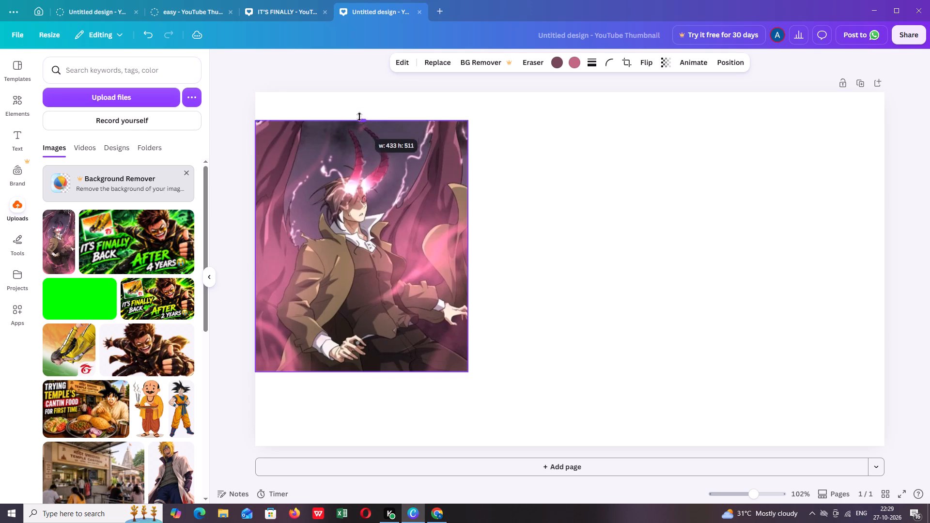
{"action": "left_click_drag", "start_coordinate": [359, 117], "coordinate": [358, 92]}
{"action": "left_click_drag", "start_coordinate": [369, 320], "coordinate": [369, 332]}
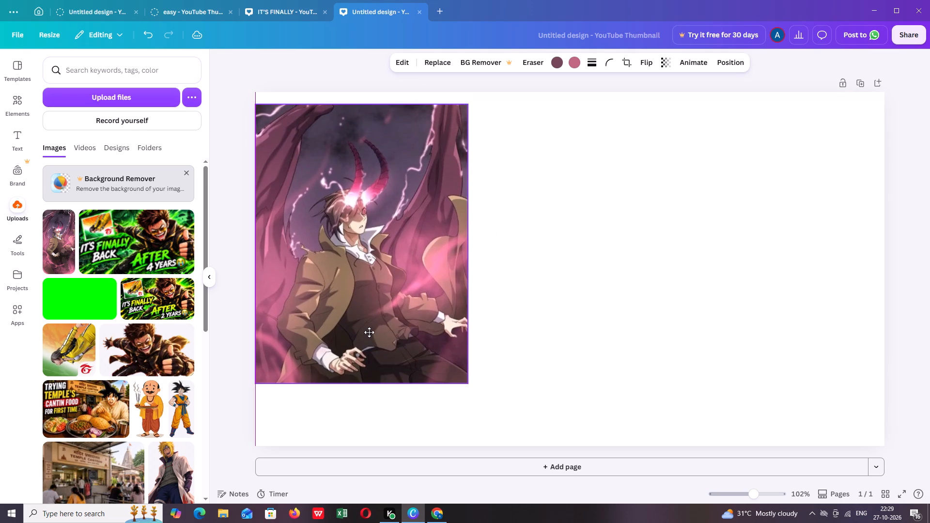
{"action": "left_click_drag", "start_coordinate": [369, 332], "coordinate": [368, 341]}
{"action": "left_click_drag", "start_coordinate": [362, 116], "coordinate": [366, 97]}
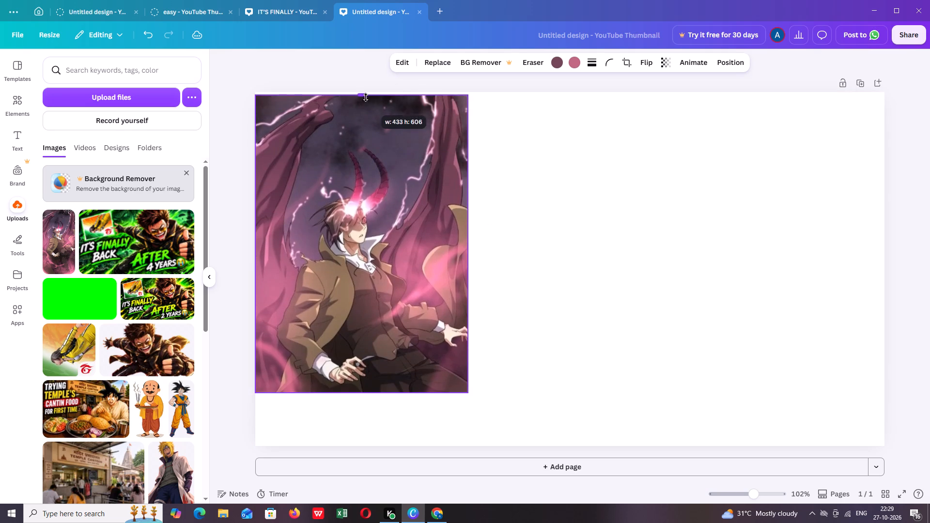
{"action": "left_click_drag", "start_coordinate": [366, 97], "coordinate": [366, 93]}
{"action": "left_click_drag", "start_coordinate": [392, 219], "coordinate": [393, 242]}
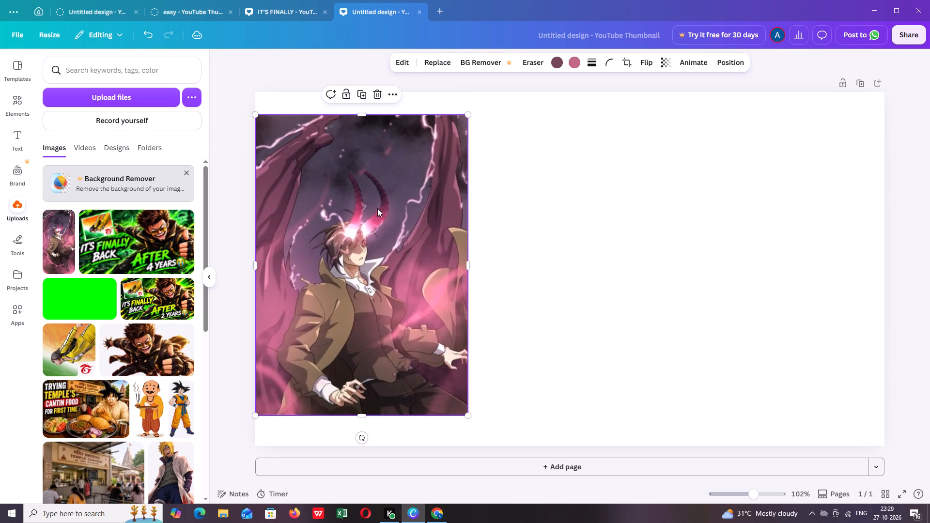
{"action": "left_click_drag", "start_coordinate": [361, 116], "coordinate": [363, 98]}
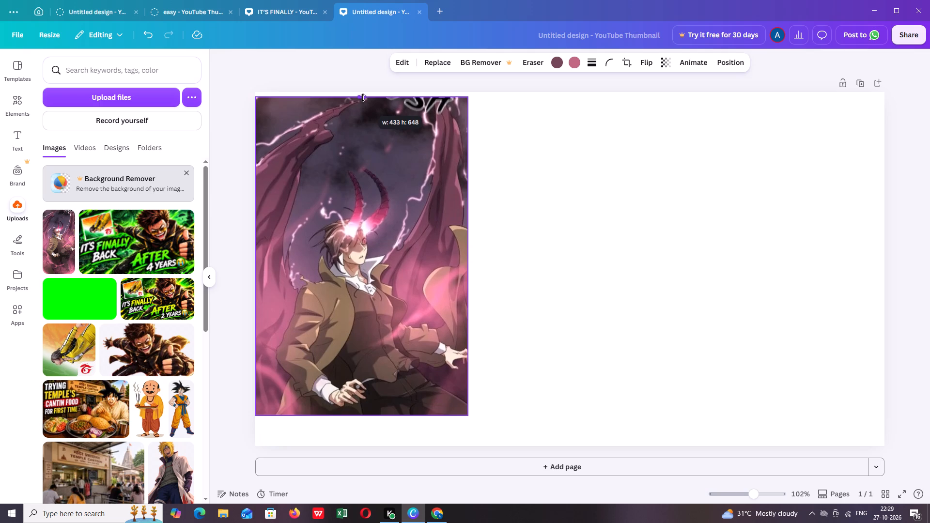
{"action": "left_click_drag", "start_coordinate": [363, 98], "coordinate": [363, 102]}
{"action": "left_click_drag", "start_coordinate": [365, 160], "coordinate": [365, 151]}
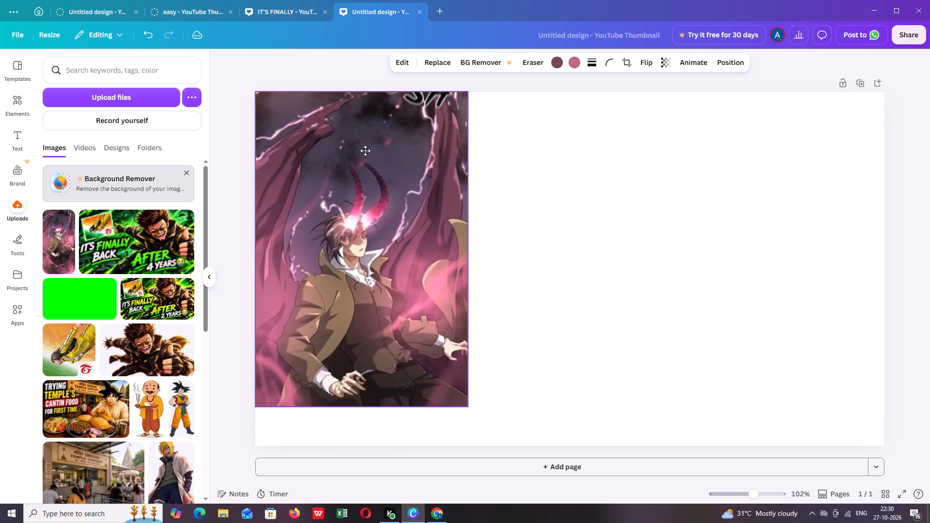
{"action": "left_click_drag", "start_coordinate": [365, 151], "coordinate": [366, 151]}
{"action": "left_click_drag", "start_coordinate": [363, 408], "coordinate": [363, 420]}
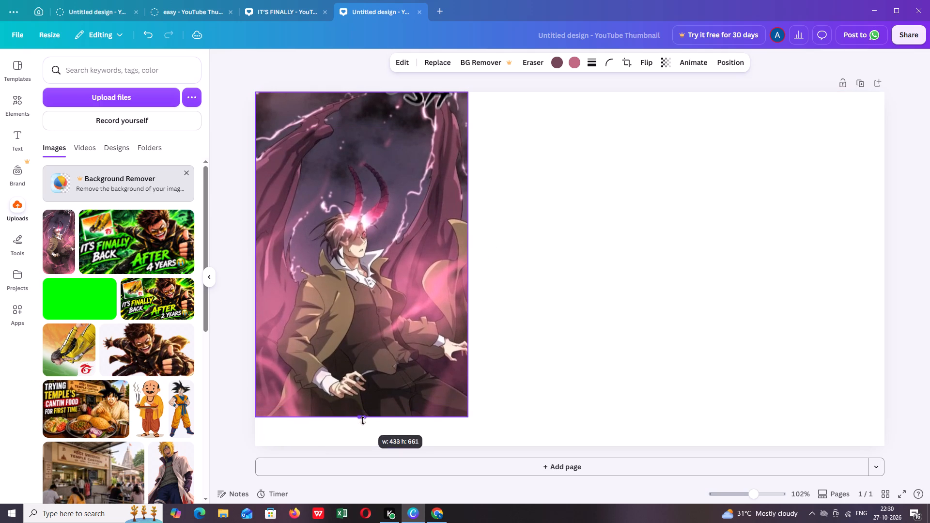
{"action": "left_click_drag", "start_coordinate": [363, 420], "coordinate": [360, 447]}
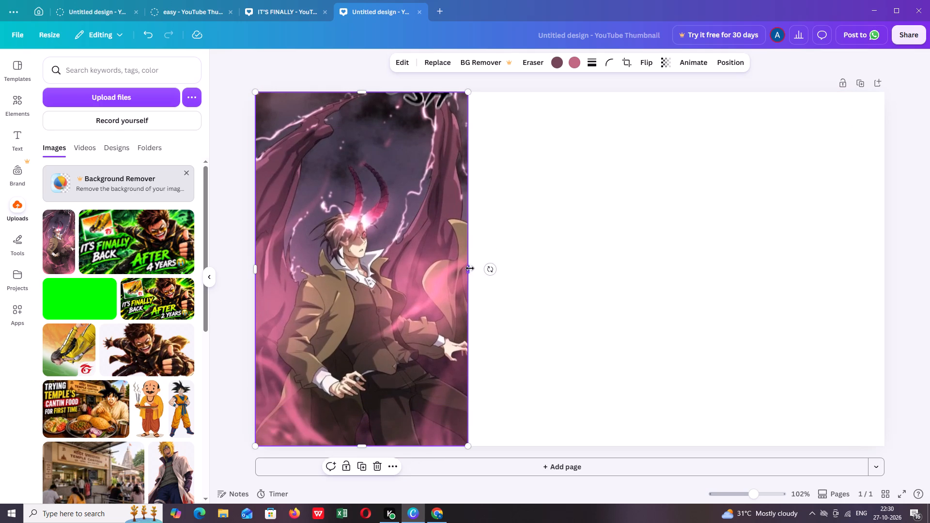
Narrow the demon king image slightly from its right side and shift it right, away from the page's left edge.
{"action": "left_click_drag", "start_coordinate": [470, 268], "coordinate": [462, 269]}
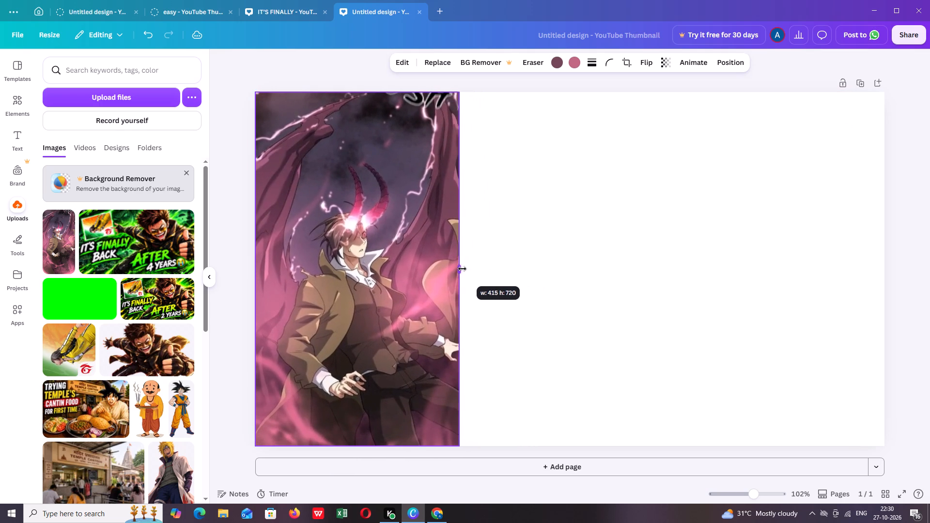
{"action": "left_click_drag", "start_coordinate": [462, 269], "coordinate": [464, 269]}
{"action": "left_click_drag", "start_coordinate": [411, 268], "coordinate": [432, 268]}
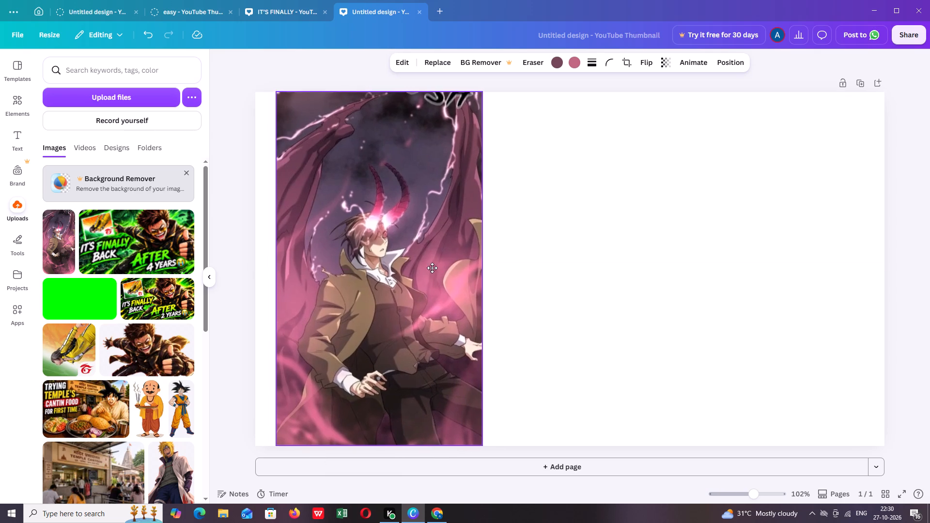
{"action": "left_click_drag", "start_coordinate": [432, 268], "coordinate": [458, 270]}
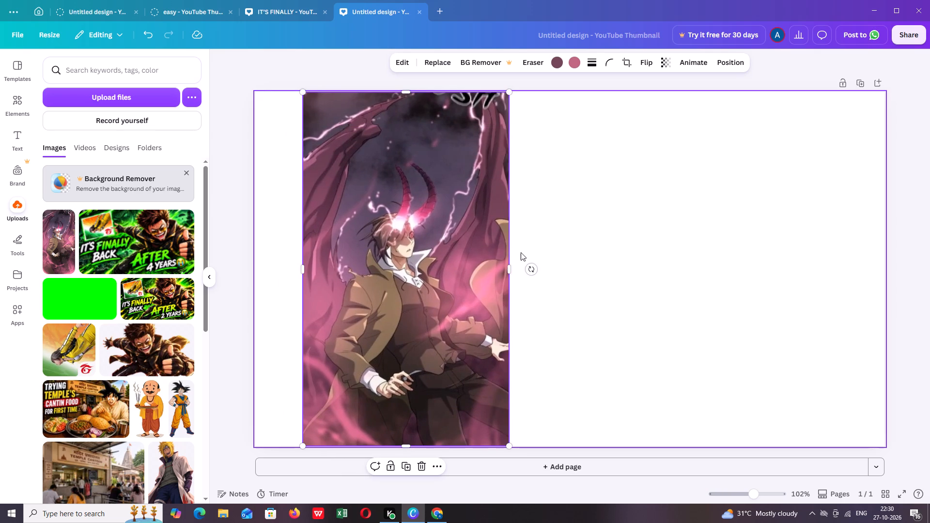
{"action": "left_click", "coordinate": [472, 275]}
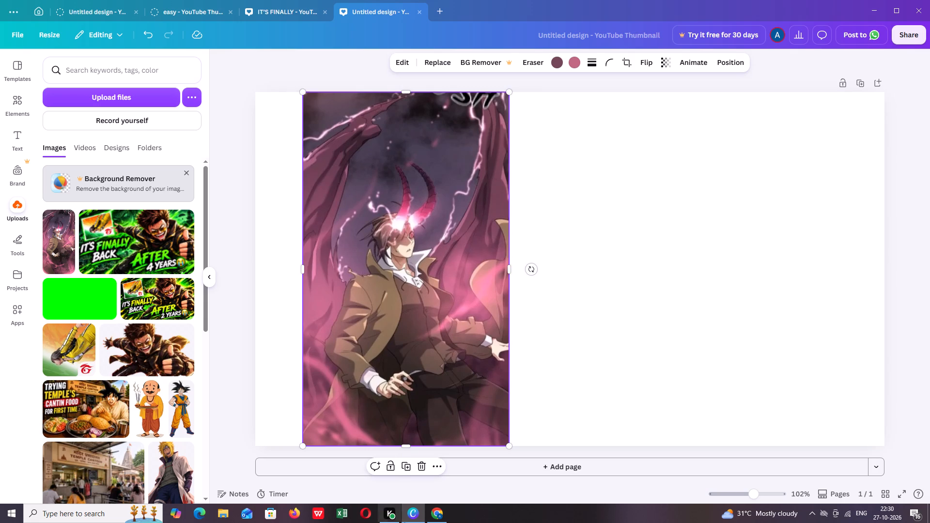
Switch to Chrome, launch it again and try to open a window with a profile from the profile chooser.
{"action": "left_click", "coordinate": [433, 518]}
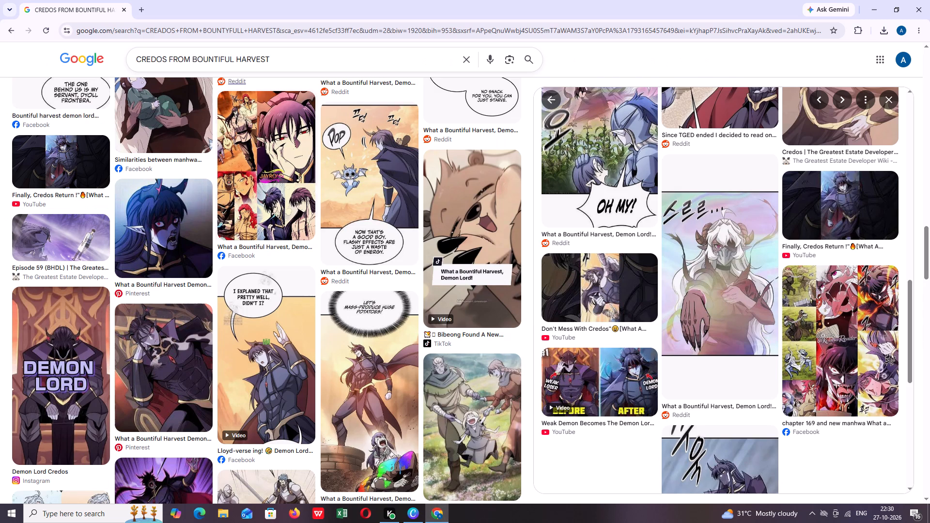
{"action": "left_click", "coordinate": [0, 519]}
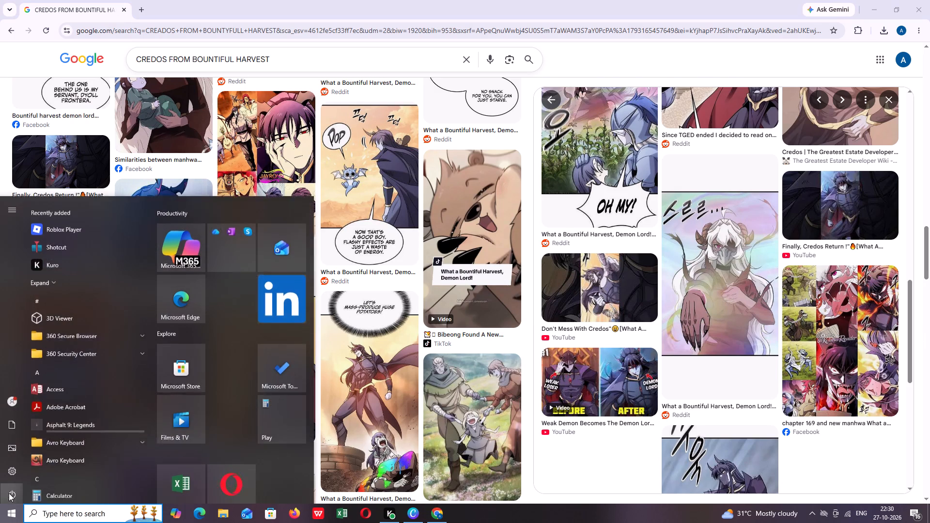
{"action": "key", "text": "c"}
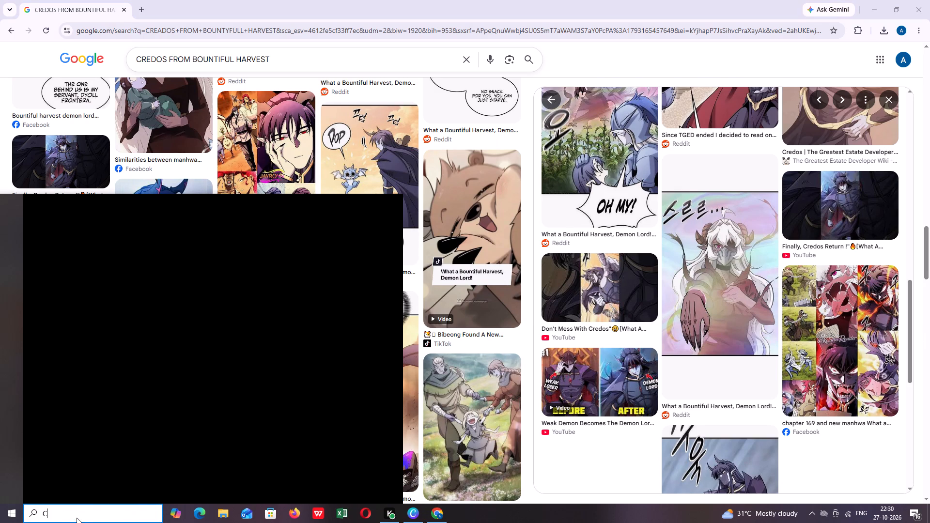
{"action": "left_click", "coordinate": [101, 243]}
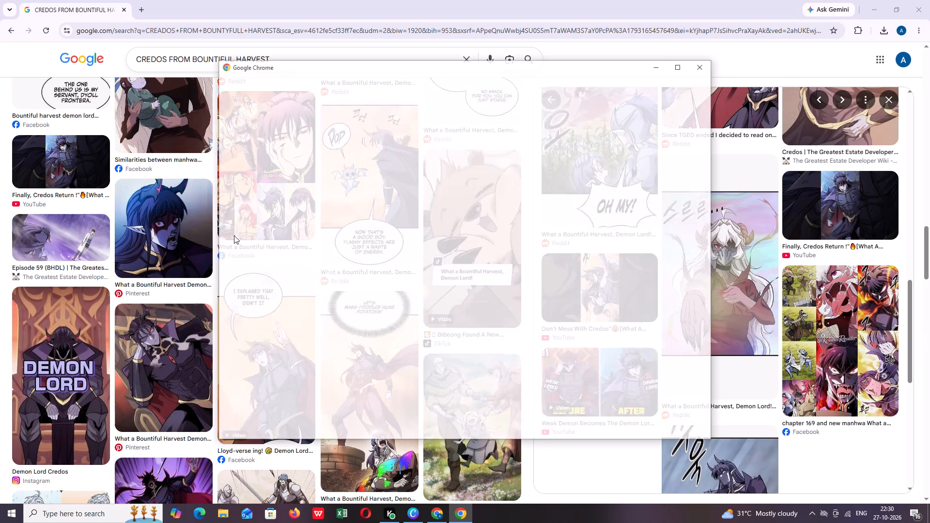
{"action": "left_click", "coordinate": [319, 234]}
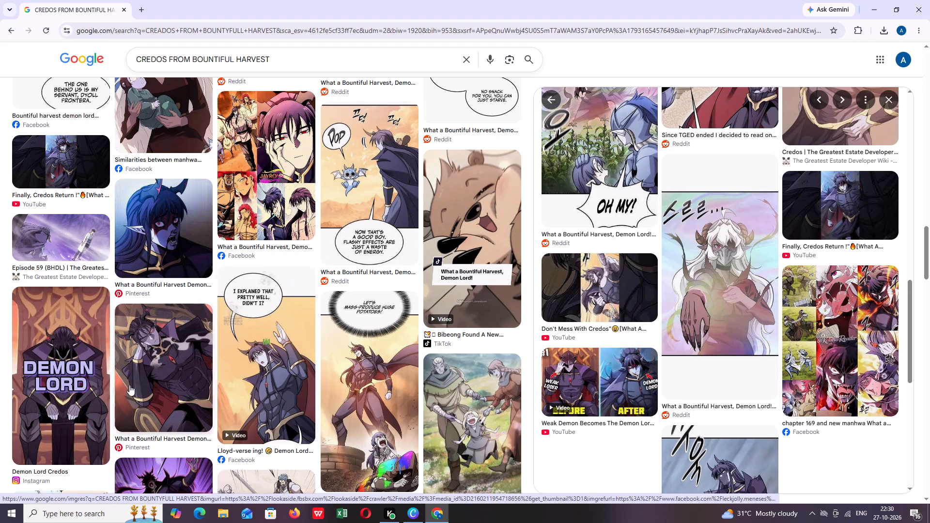
Launch Chrome again and open a new window with the ITS AG profile.
{"action": "left_click", "coordinate": [5, 519]}
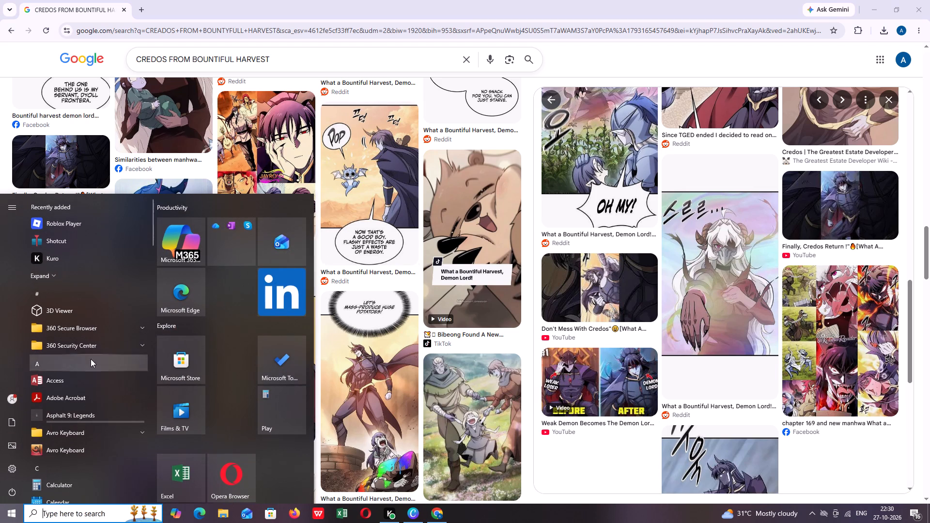
{"action": "key", "text": "c"}
{"action": "left_click", "coordinate": [98, 249]}
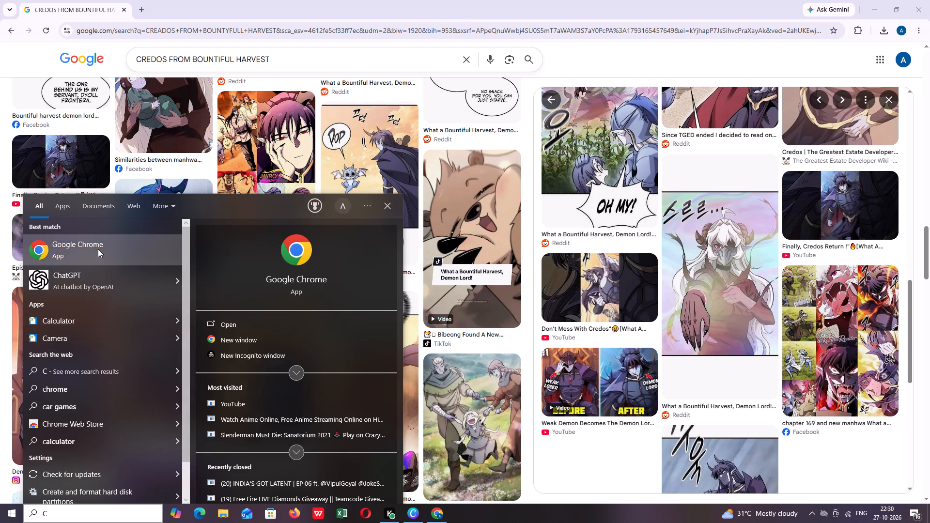
{"action": "left_click", "coordinate": [600, 231]}
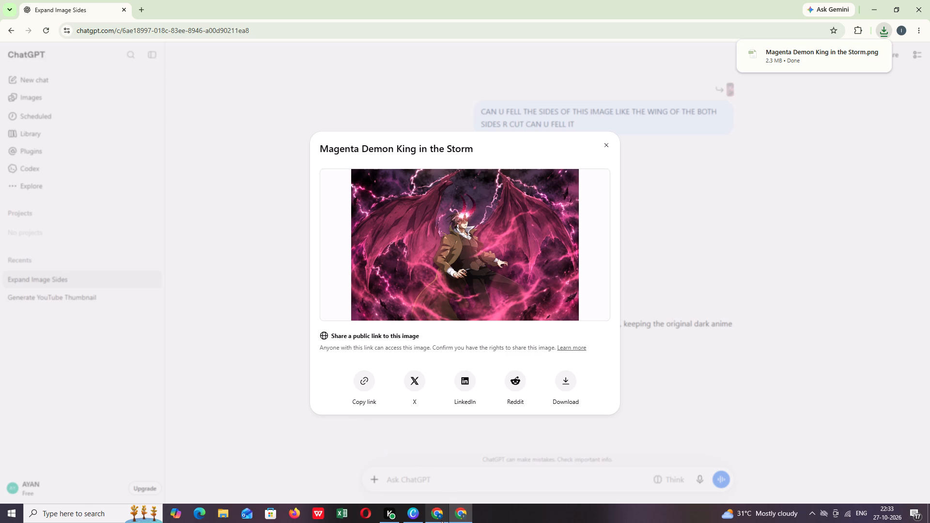
Switch to Canva and delete the cropped demon king image from the thumbnail page.
{"action": "left_click", "coordinate": [419, 519]}
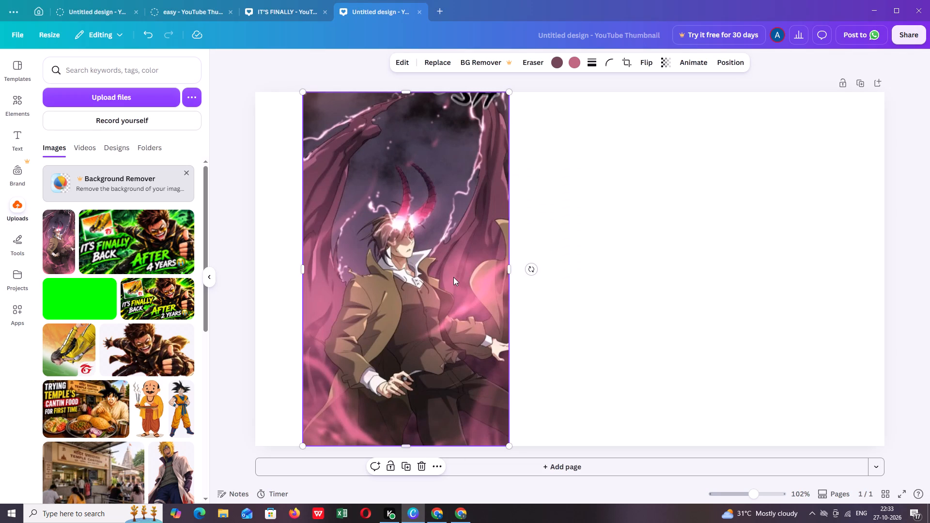
{"action": "key", "text": "Delete"}
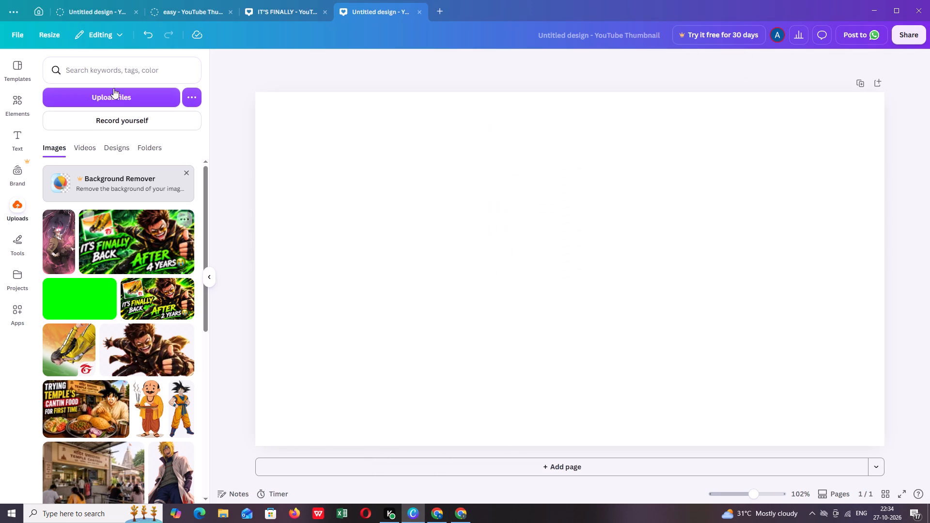
Upload the file Magenta Demon King in the Storm from the Downloads folder to the design's uploads.
{"action": "left_click", "coordinate": [125, 94]}
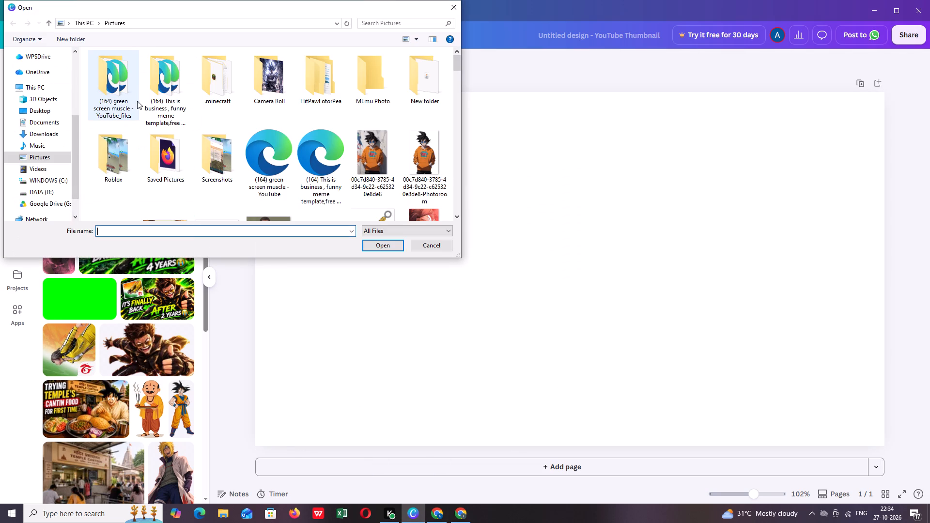
{"action": "left_click", "coordinate": [50, 129]}
{"action": "left_click", "coordinate": [133, 83]}
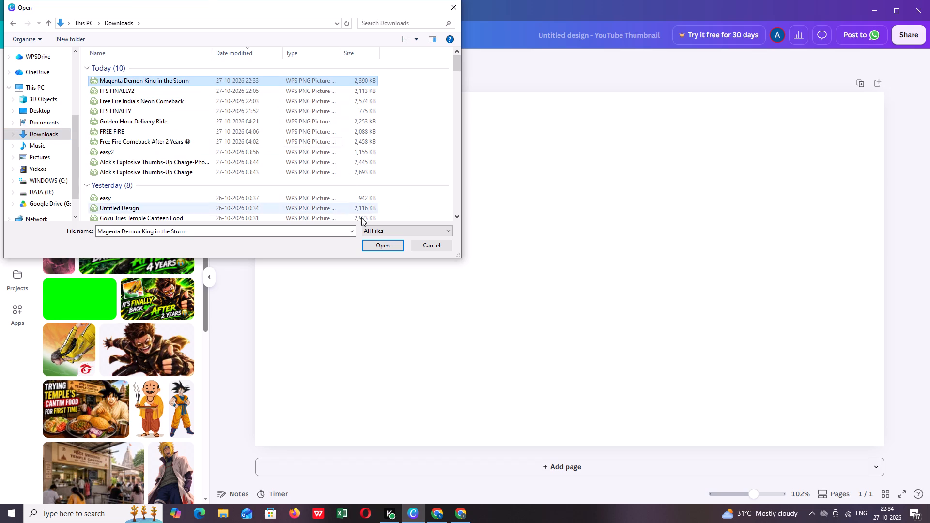
{"action": "left_click", "coordinate": [376, 241]}
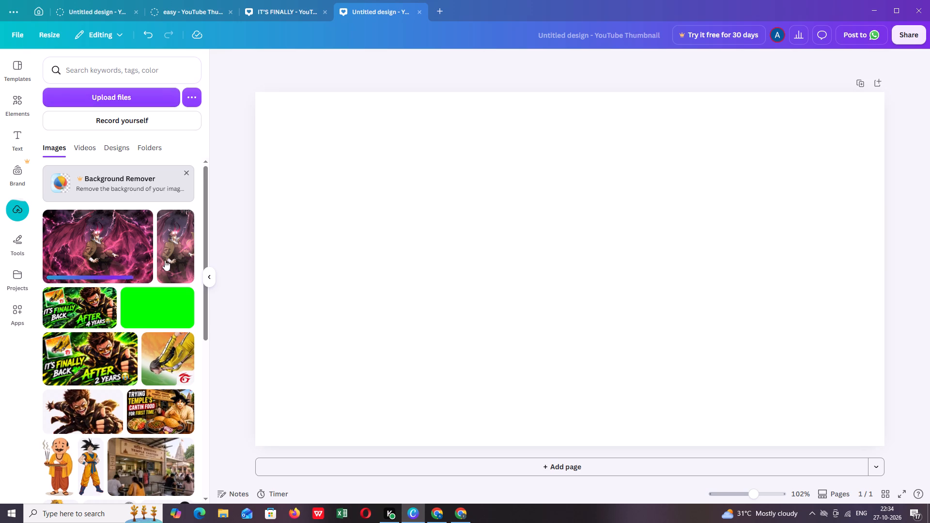
Place the uploaded full-winged demon king image on the page and shift it toward the page's left edge.
{"action": "left_click", "coordinate": [138, 258]}
{"action": "left_click_drag", "start_coordinate": [557, 257], "coordinate": [547, 258]}
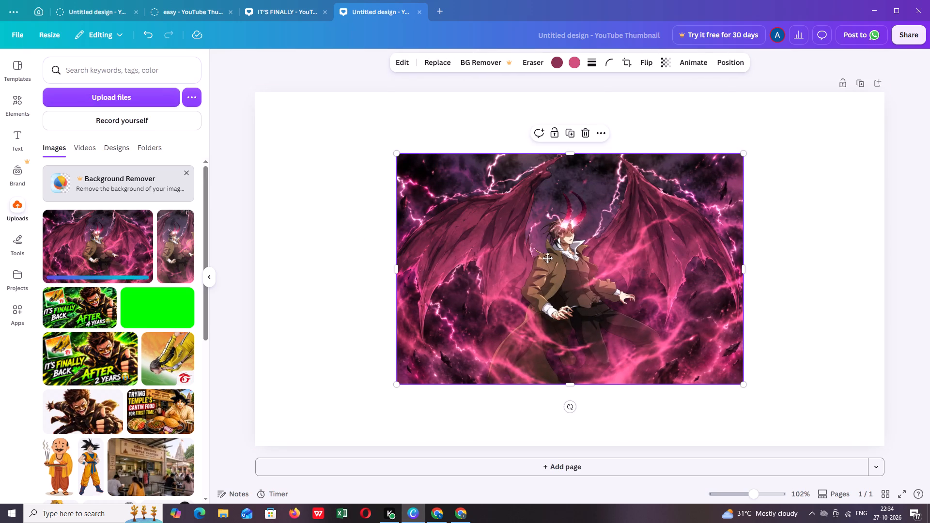
{"action": "left_click_drag", "start_coordinate": [547, 258], "coordinate": [463, 253]}
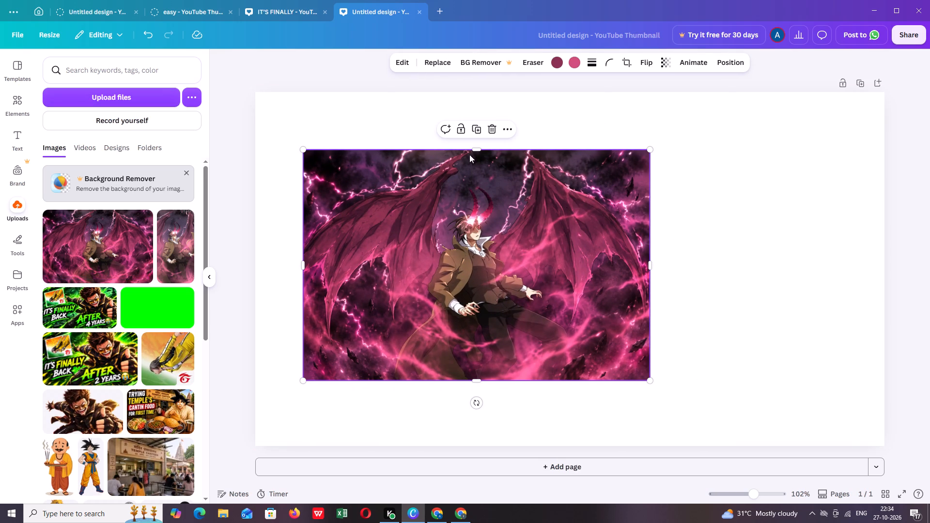
Shift the demon king image toward the page's left edge, extend its top slightly, and crop its sides to a width of about 537.
{"action": "left_click_drag", "start_coordinate": [475, 150], "coordinate": [471, 143]}
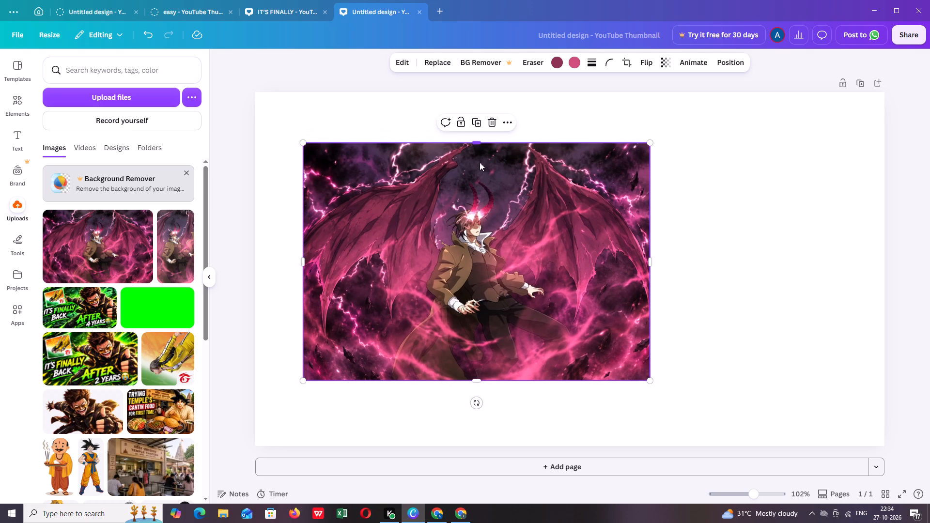
{"action": "left_click_drag", "start_coordinate": [511, 202], "coordinate": [466, 203]}
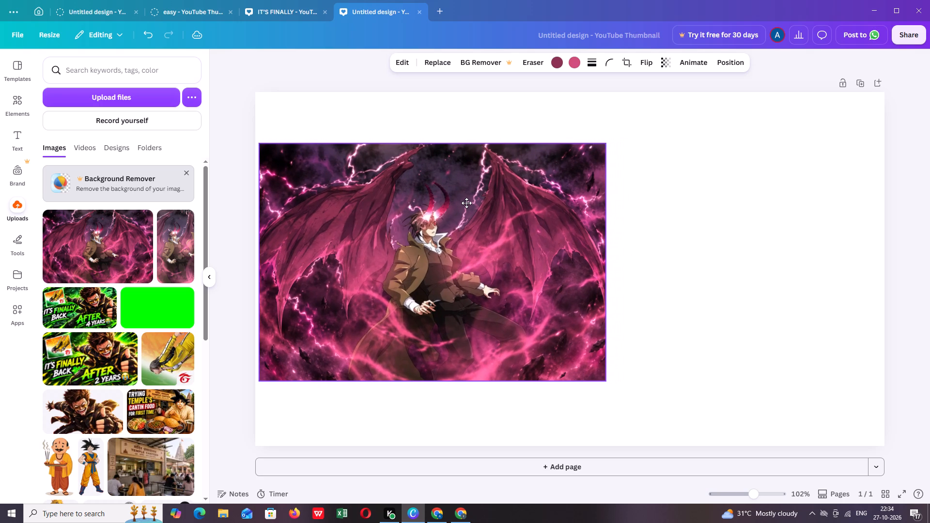
{"action": "left_click_drag", "start_coordinate": [466, 203], "coordinate": [478, 203]}
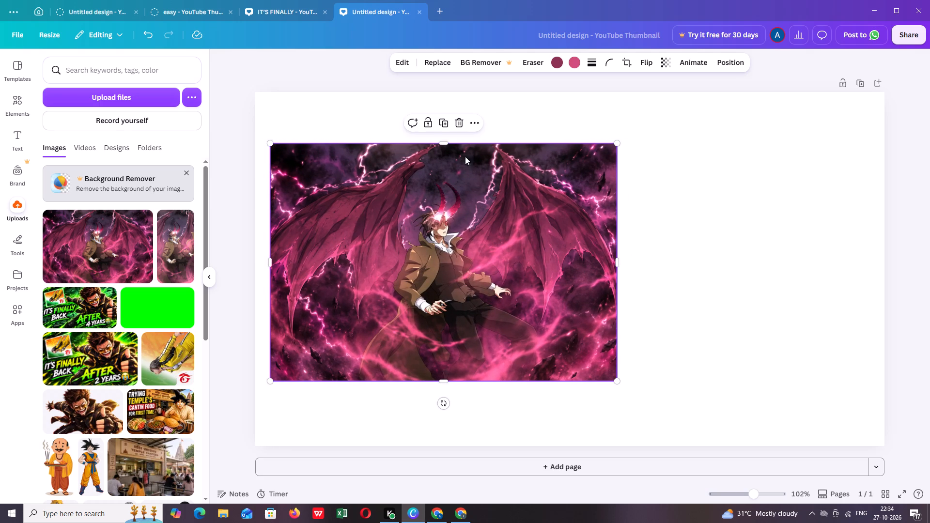
{"action": "left_click_drag", "start_coordinate": [442, 145], "coordinate": [443, 135]}
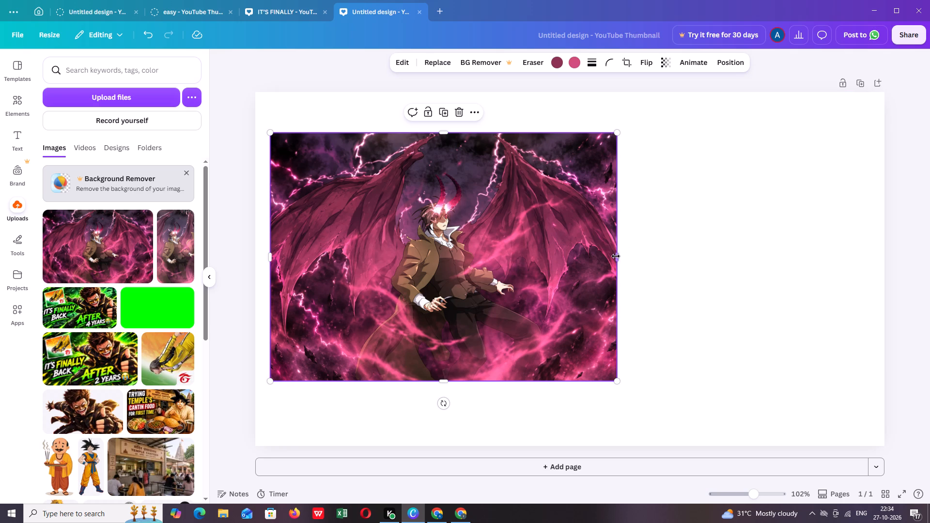
{"action": "left_click_drag", "start_coordinate": [616, 257], "coordinate": [595, 261]}
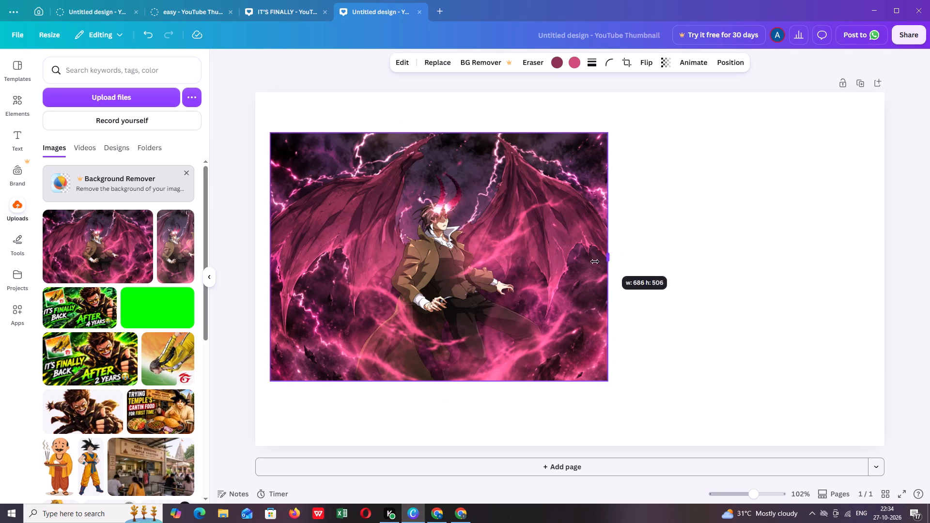
{"action": "left_click_drag", "start_coordinate": [595, 261], "coordinate": [564, 268]}
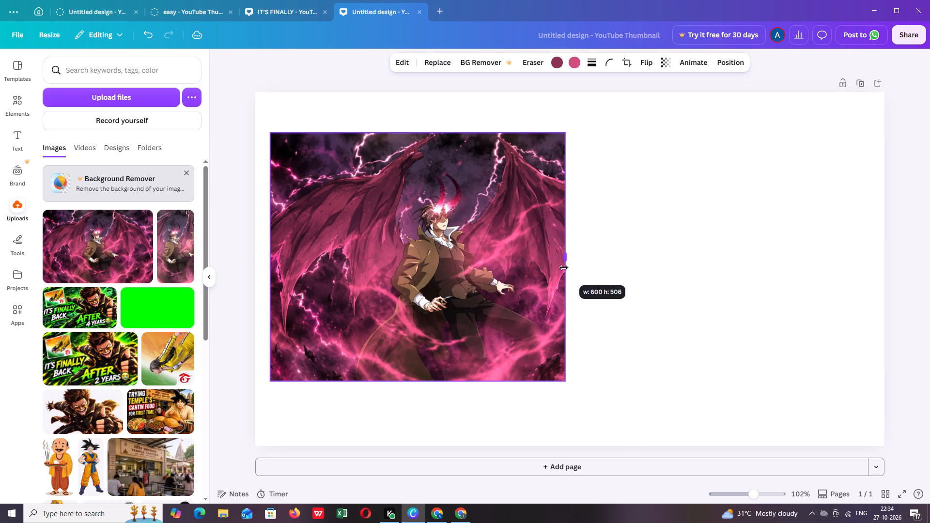
{"action": "left_click_drag", "start_coordinate": [564, 268], "coordinate": [544, 271]}
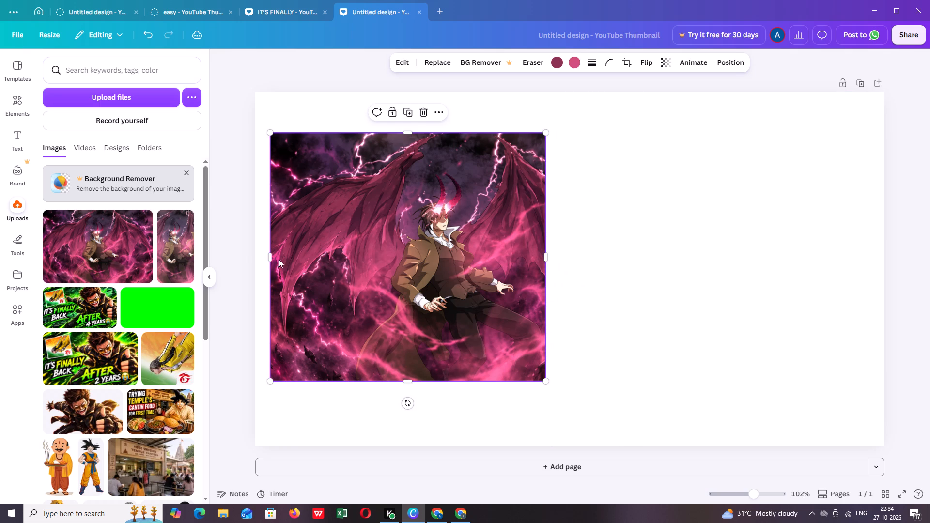
{"action": "left_click_drag", "start_coordinate": [268, 257], "coordinate": [279, 257]}
Stretch the demon king image's bottom and top edges nearly to the page's edges, to a height of about 660.
{"action": "left_click_drag", "start_coordinate": [415, 384], "coordinate": [414, 403]}
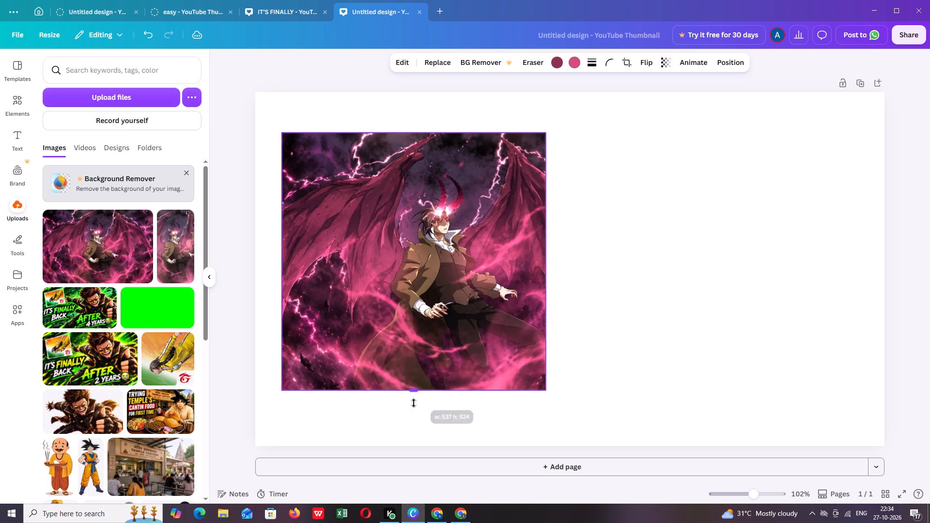
{"action": "left_click_drag", "start_coordinate": [414, 403], "coordinate": [408, 429]}
{"action": "left_click_drag", "start_coordinate": [419, 132], "coordinate": [419, 122]}
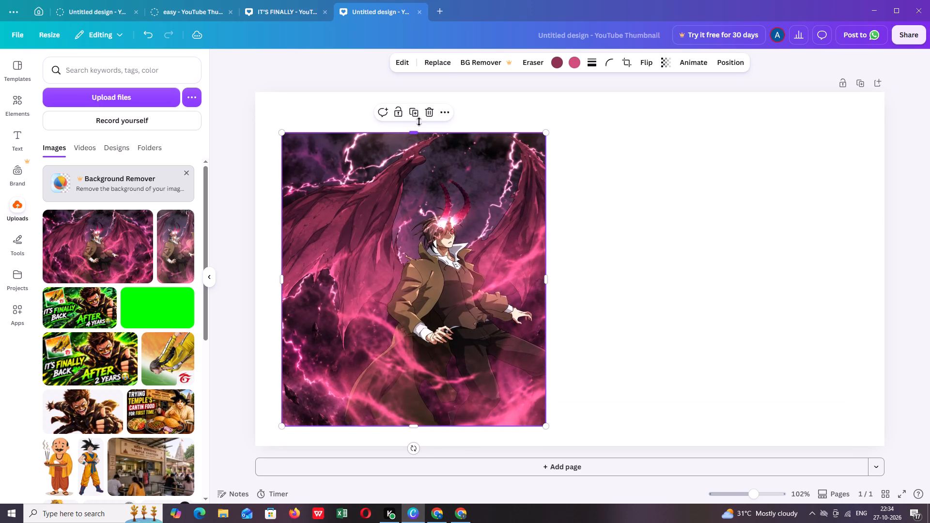
{"action": "left_click_drag", "start_coordinate": [419, 122], "coordinate": [417, 103]}
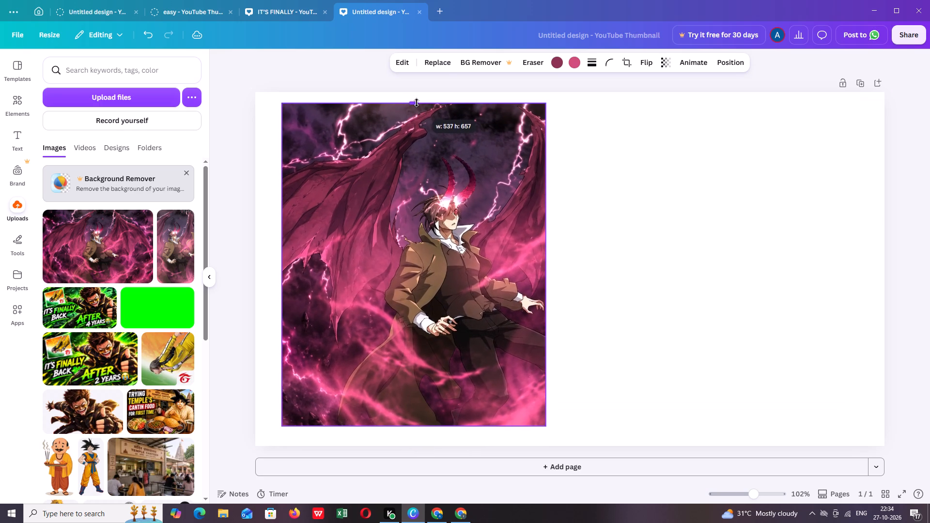
{"action": "left_click_drag", "start_coordinate": [417, 103], "coordinate": [416, 101]}
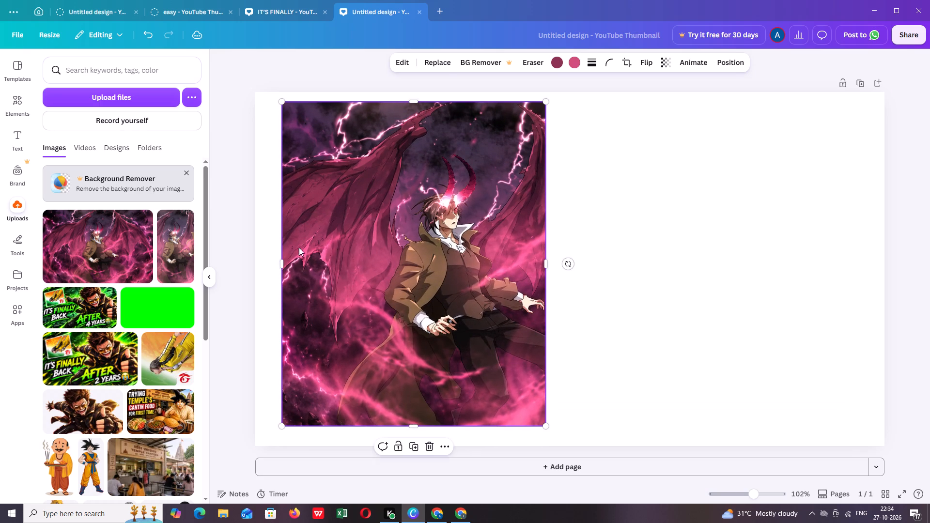
Extend the demon king image closer to the page's left edge, to a height of about 678, and slightly past the page's centre.
{"action": "left_click_drag", "start_coordinate": [282, 262], "coordinate": [269, 265]}
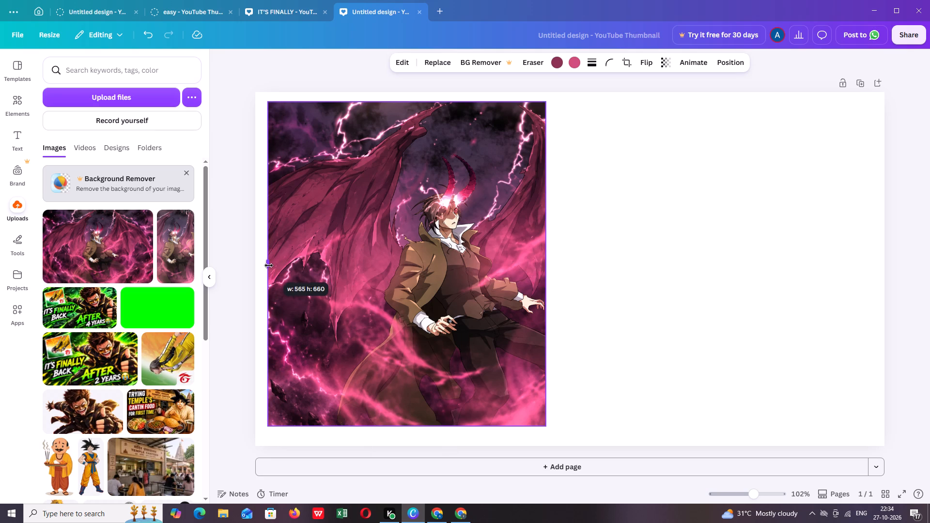
{"action": "left_click_drag", "start_coordinate": [269, 265], "coordinate": [266, 266]}
{"action": "left_click_drag", "start_coordinate": [402, 428], "coordinate": [402, 429]}
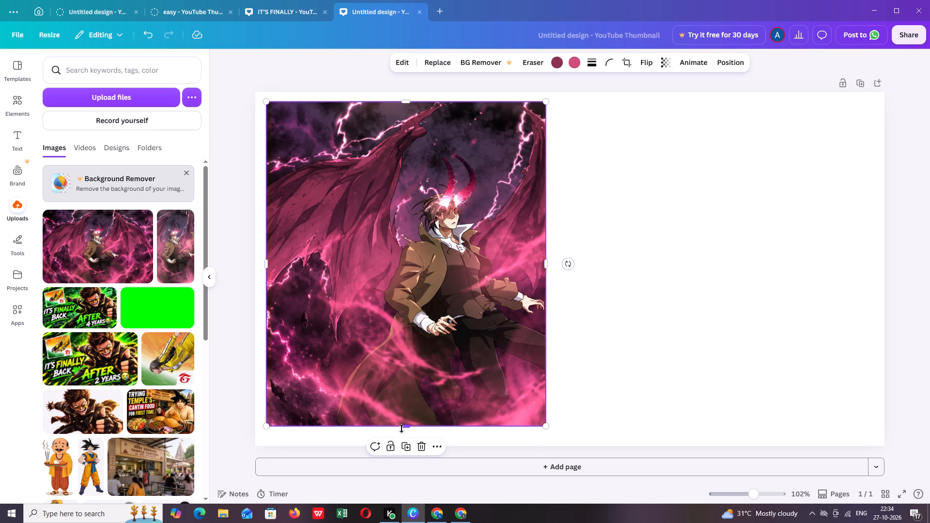
{"action": "left_click_drag", "start_coordinate": [402, 429], "coordinate": [402, 439]}
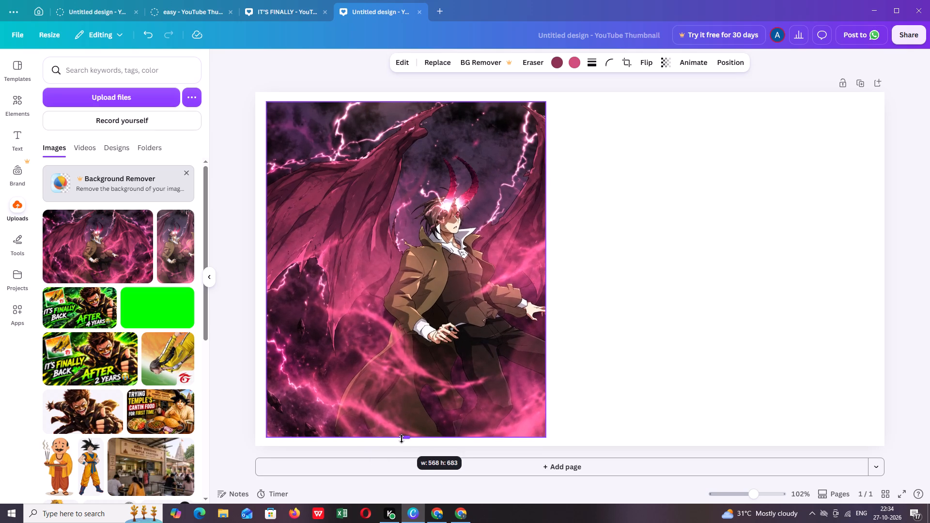
{"action": "left_click_drag", "start_coordinate": [402, 439], "coordinate": [402, 436]}
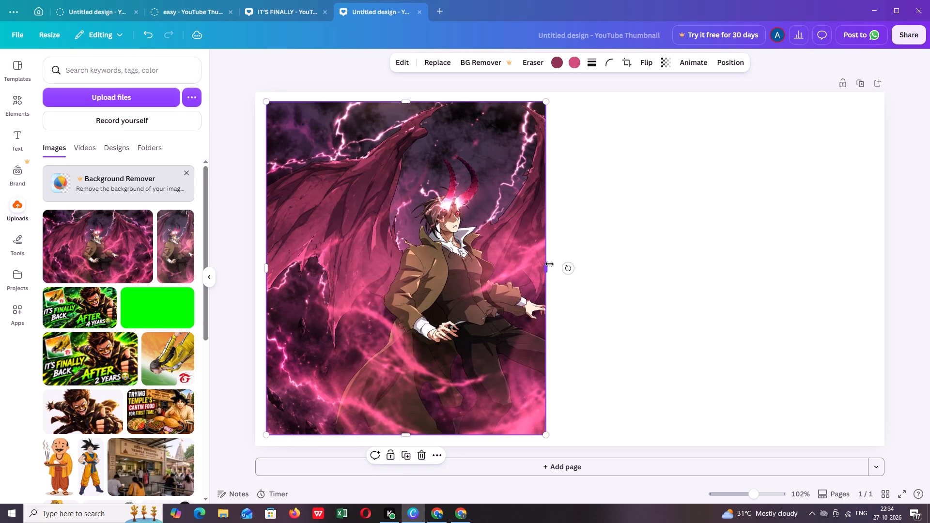
{"action": "left_click_drag", "start_coordinate": [549, 264], "coordinate": [572, 267]}
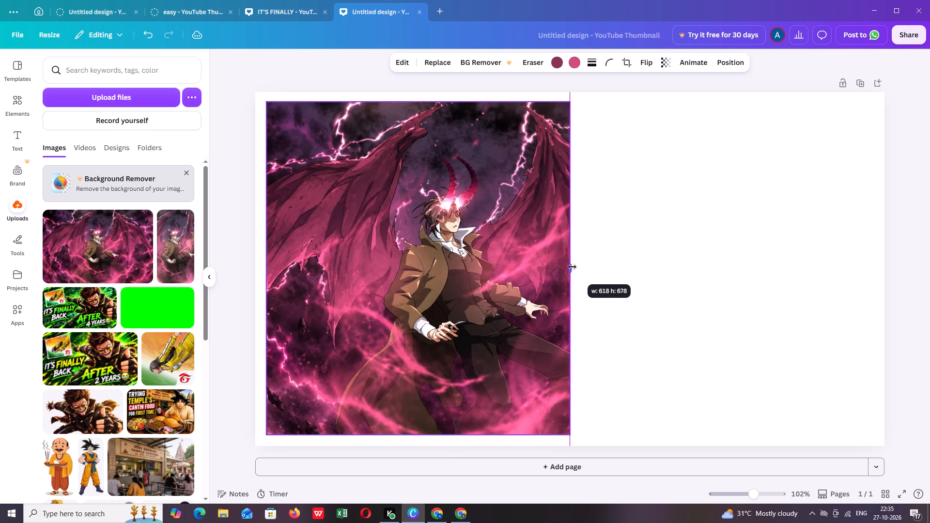
{"action": "left_click_drag", "start_coordinate": [572, 267], "coordinate": [578, 270]}
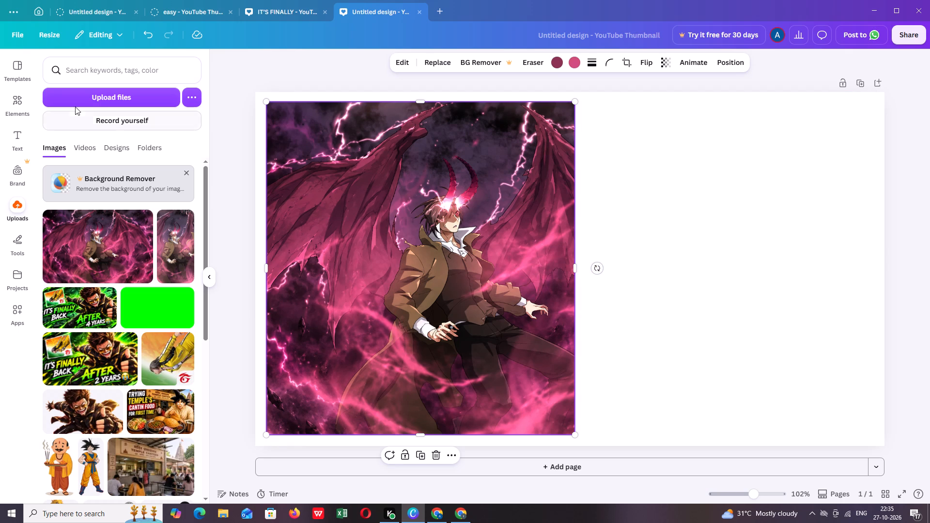
Browse the Pictures folder from the upload dialog for another image to add to the thumbnail.
{"action": "left_click", "coordinate": [94, 89]}
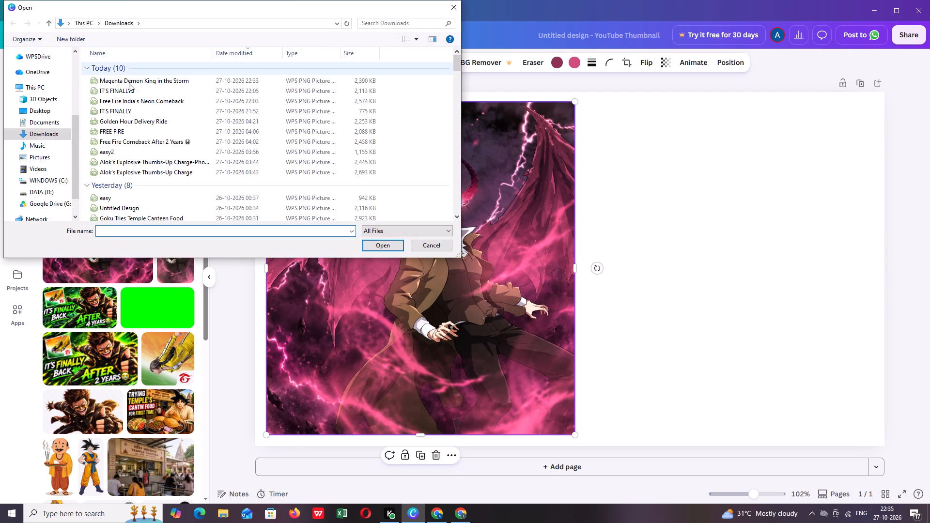
{"action": "left_click", "coordinate": [46, 159]}
{"action": "scroll", "coordinate": [433, 169], "scroll_direction": "down", "scroll_amount": 2}
{"action": "scroll", "coordinate": [434, 169], "scroll_direction": "up", "scroll_amount": 1}
{"action": "scroll", "coordinate": [434, 169], "scroll_direction": "down", "scroll_amount": 1}
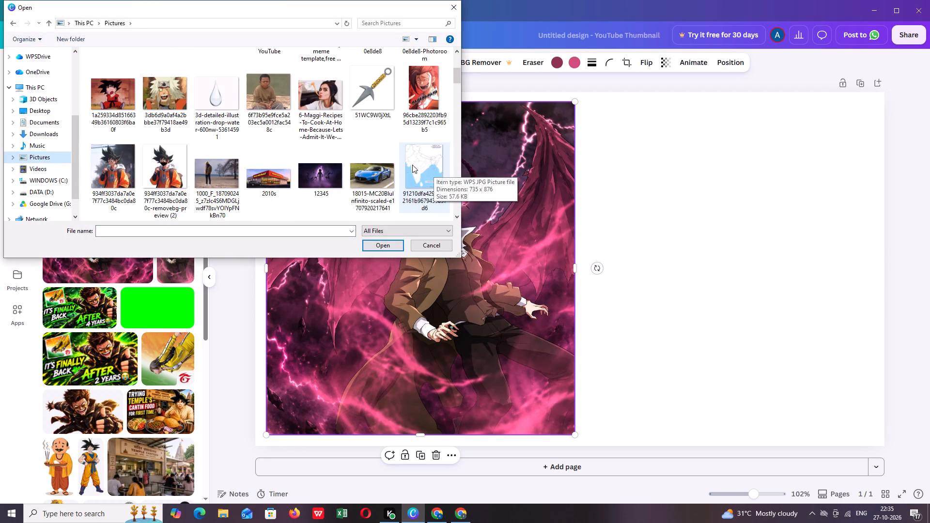
{"action": "scroll", "coordinate": [378, 162], "scroll_direction": "down", "scroll_amount": 3}
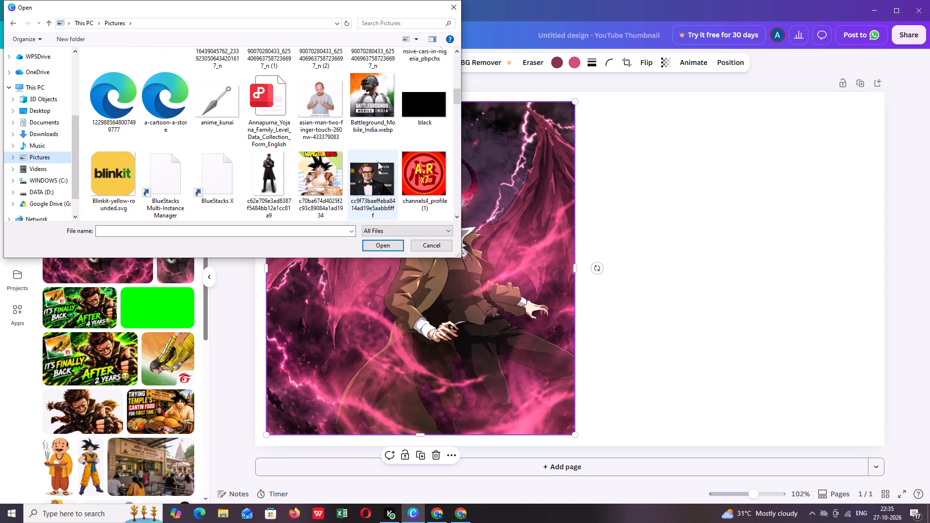
{"action": "scroll", "coordinate": [378, 162], "scroll_direction": "down", "scroll_amount": 2}
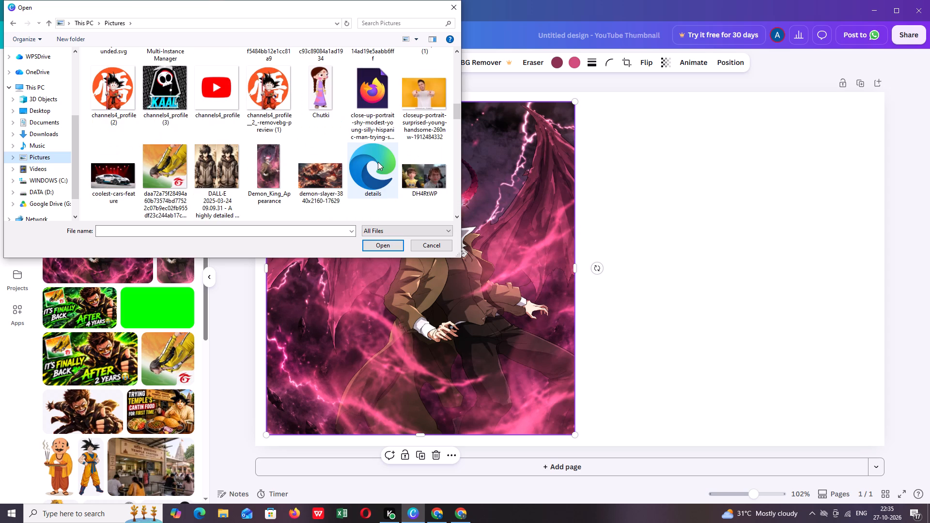
{"action": "scroll", "coordinate": [378, 162], "scroll_direction": "down", "scroll_amount": 1}
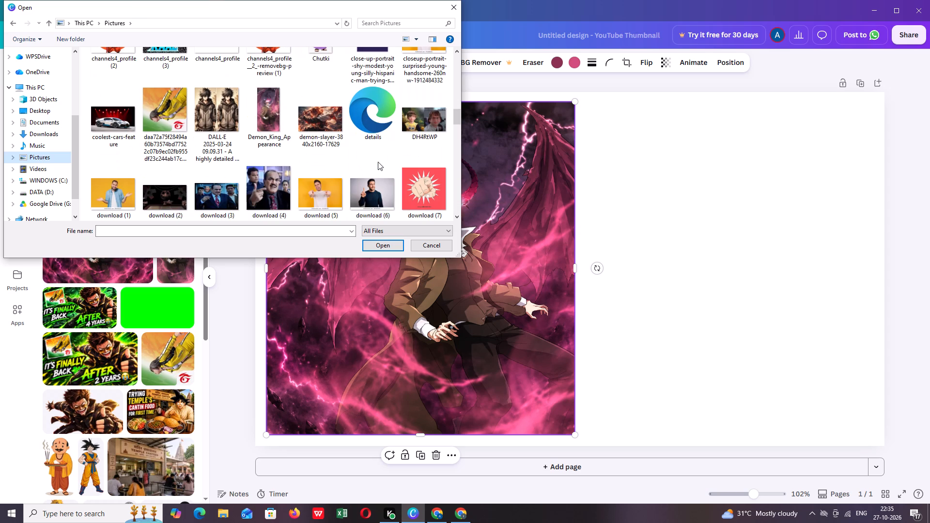
{"action": "scroll", "coordinate": [378, 162], "scroll_direction": "down", "scroll_amount": 2}
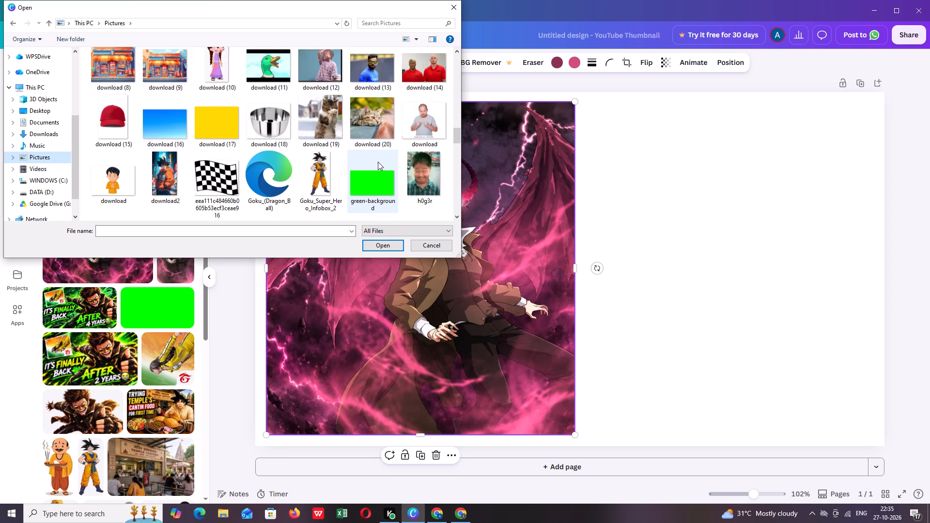
{"action": "scroll", "coordinate": [378, 162], "scroll_direction": "down", "scroll_amount": 3}
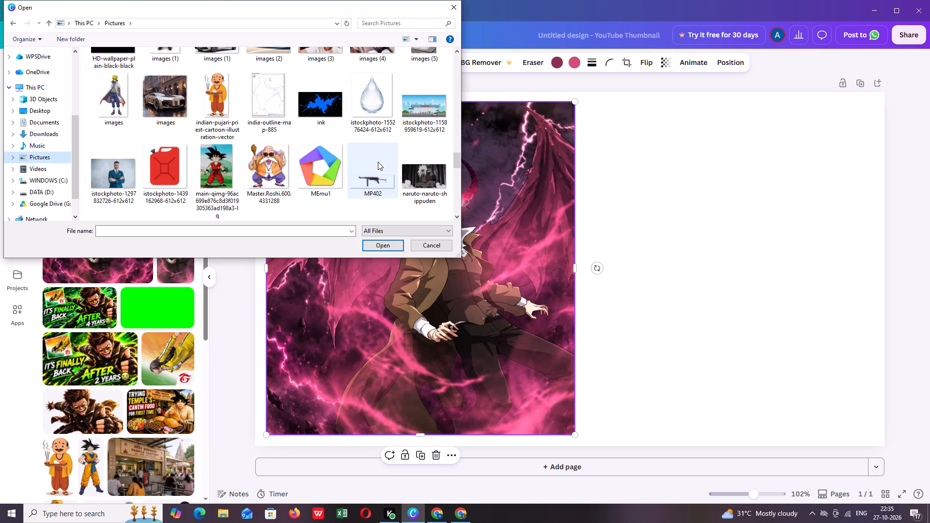
{"action": "scroll", "coordinate": [378, 162], "scroll_direction": "down", "scroll_amount": 1}
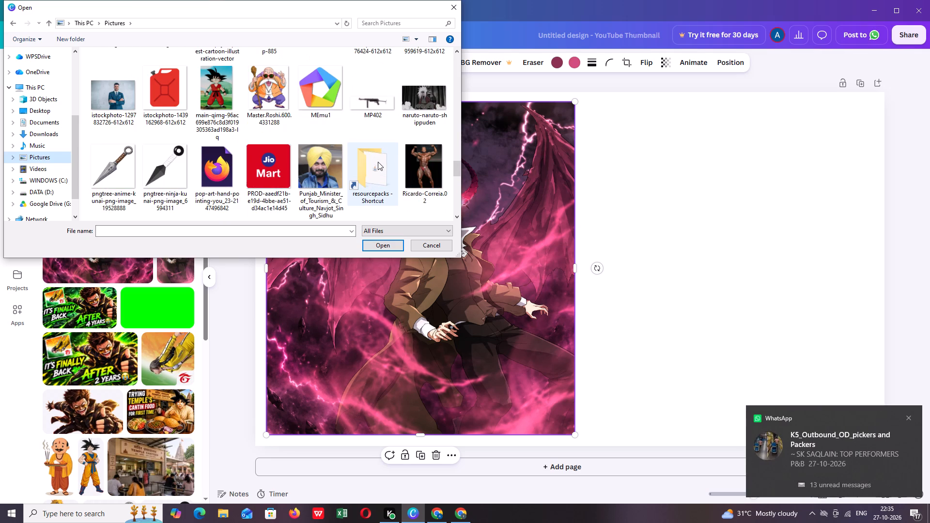
{"action": "scroll", "coordinate": [378, 162], "scroll_direction": "down", "scroll_amount": 1}
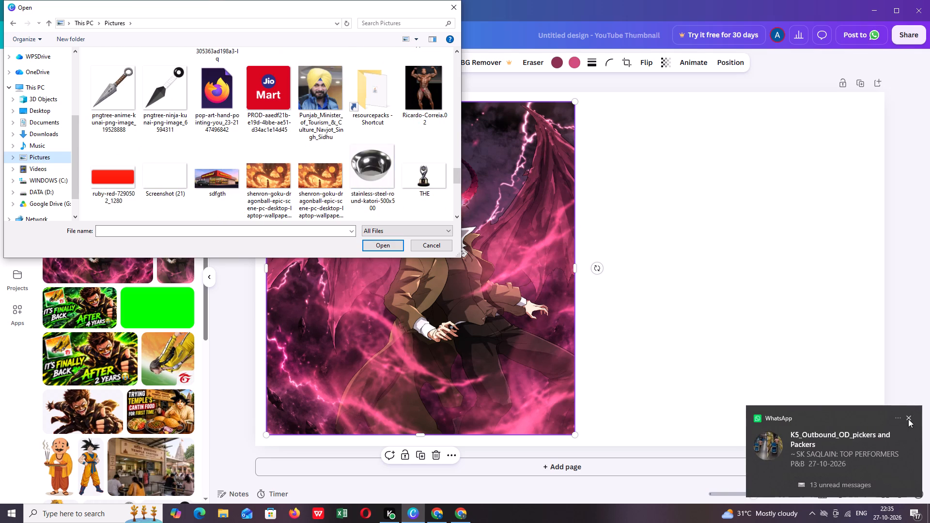
{"action": "left_click", "coordinate": [908, 417]}
{"action": "scroll", "coordinate": [360, 143], "scroll_direction": "down", "scroll_amount": 3}
{"action": "scroll", "coordinate": [360, 142], "scroll_direction": "up", "scroll_amount": 2}
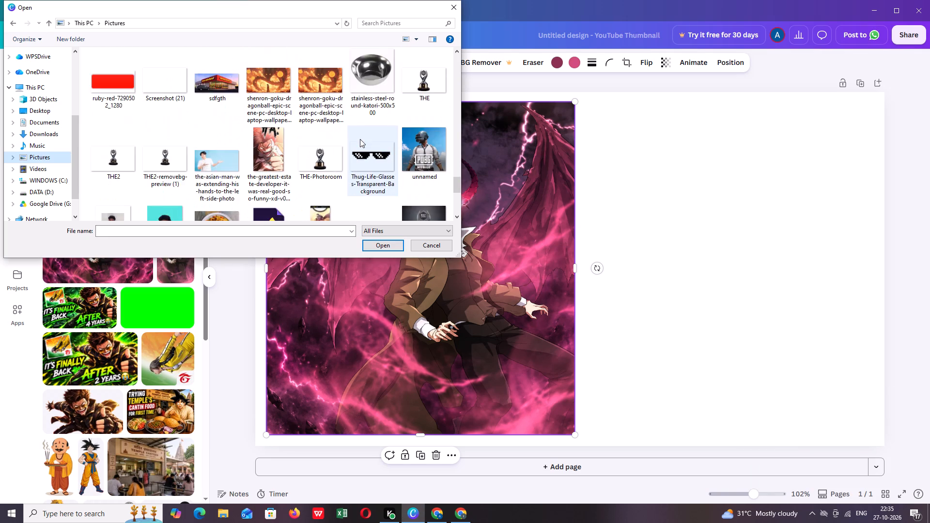
{"action": "scroll", "coordinate": [360, 139], "scroll_direction": "down", "scroll_amount": 6}
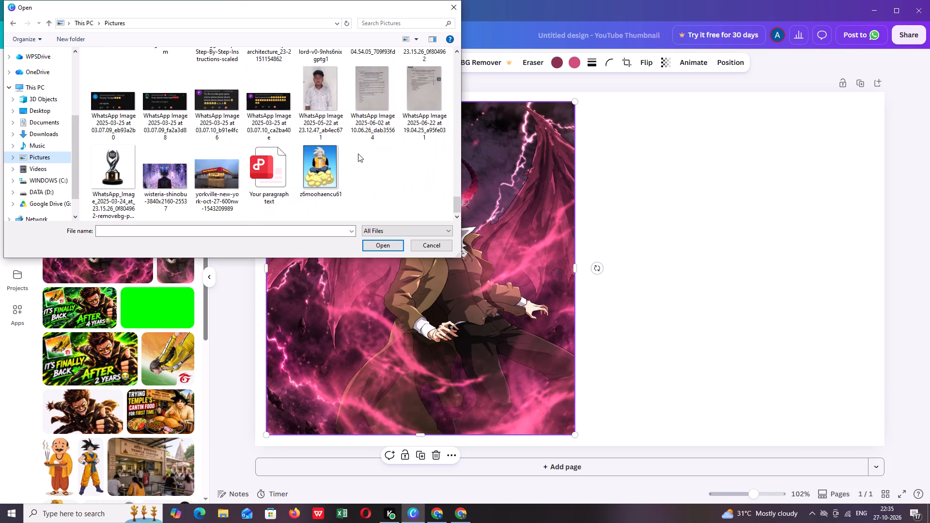
{"action": "scroll", "coordinate": [358, 154], "scroll_direction": "up", "scroll_amount": 1}
{"action": "scroll", "coordinate": [358, 154], "scroll_direction": "down", "scroll_amount": 1}
{"action": "scroll", "coordinate": [358, 154], "scroll_direction": "up", "scroll_amount": 8}
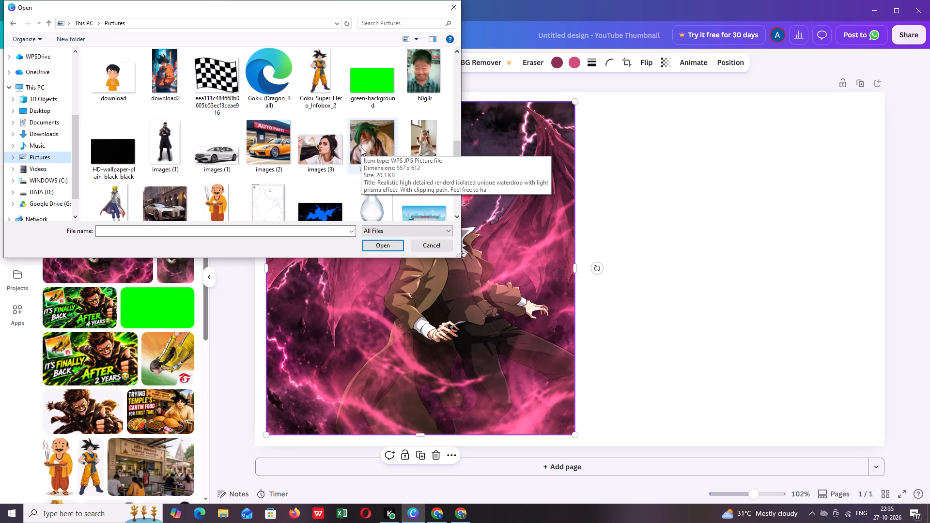
{"action": "scroll", "coordinate": [363, 146], "scroll_direction": "up", "scroll_amount": 4}
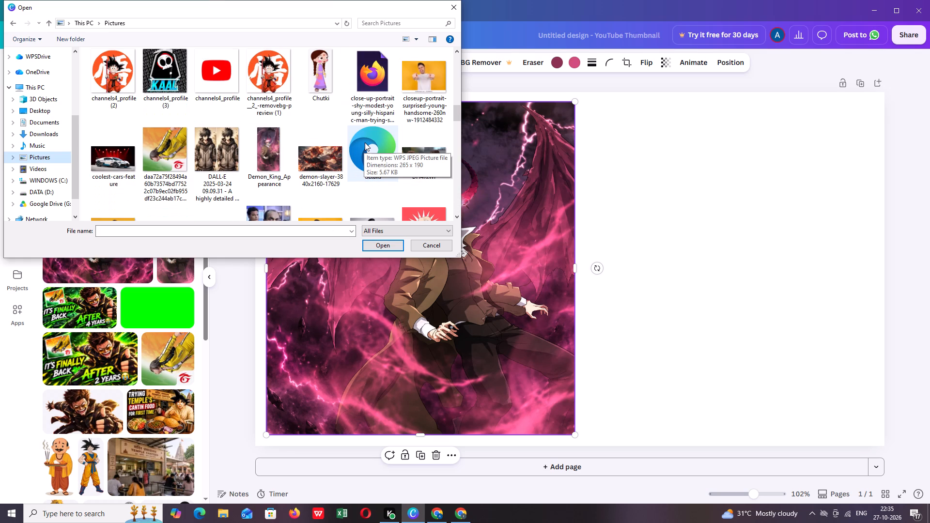
{"action": "scroll", "coordinate": [365, 142], "scroll_direction": "up", "scroll_amount": 6}
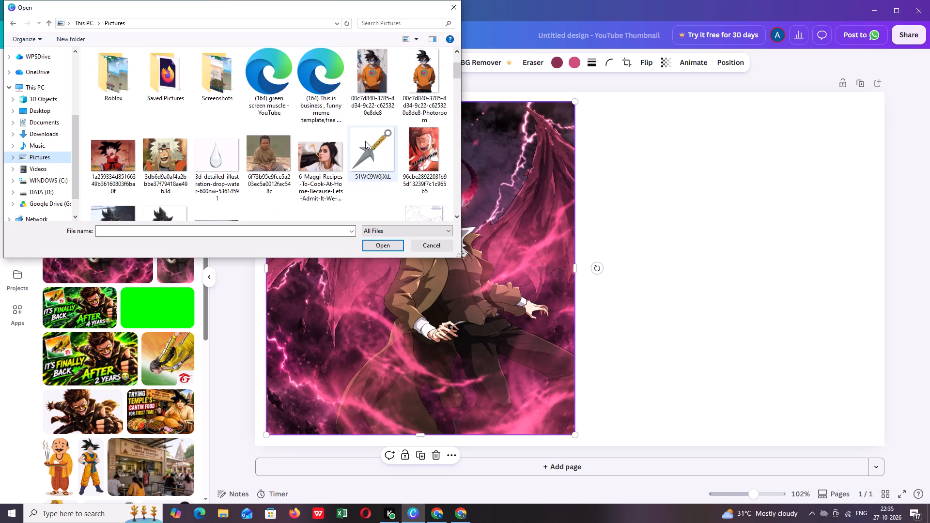
{"action": "scroll", "coordinate": [365, 141], "scroll_direction": "up", "scroll_amount": 5}
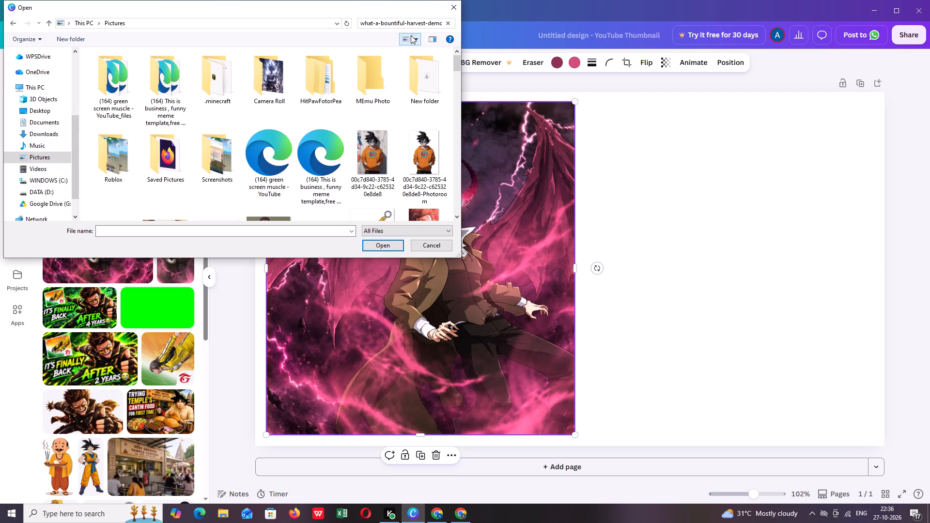
{"action": "key", "text": "BackSpace"}
{"action": "key", "text": "BackSpace"}
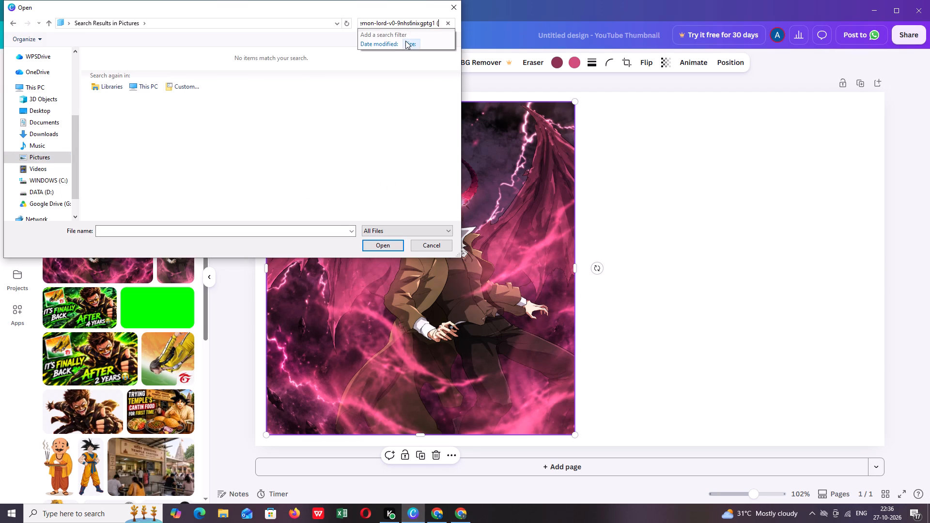
{"action": "key", "text": "BackSpace"}
{"action": "key", "text": "BackSpace"}
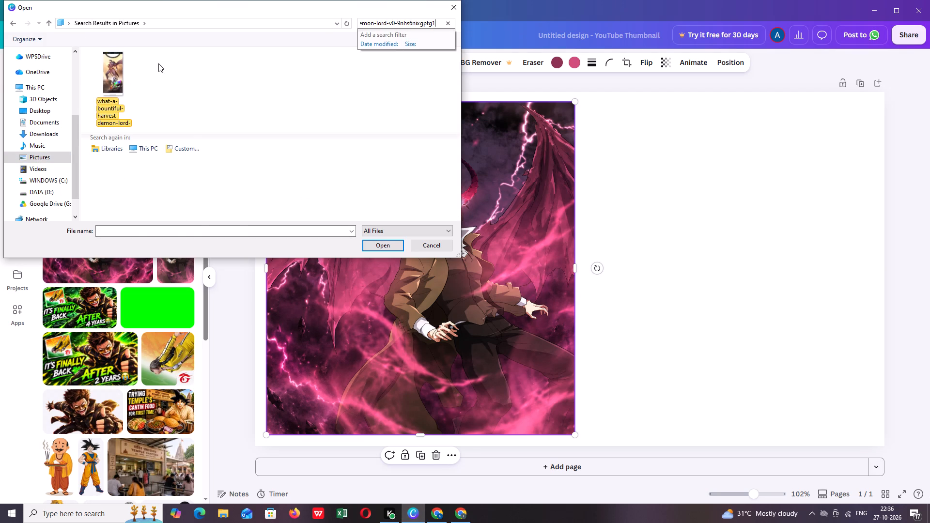
{"action": "left_click", "coordinate": [118, 72]}
{"action": "left_click", "coordinate": [388, 245]}
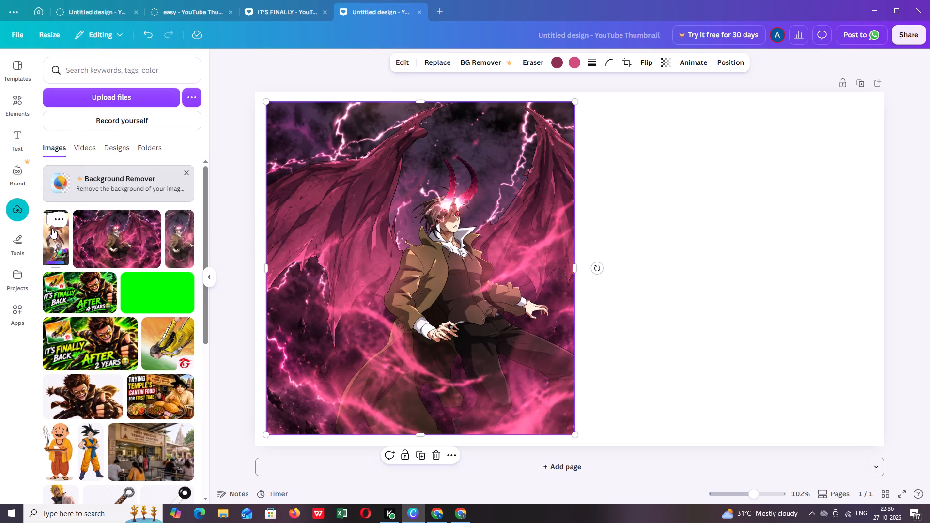
Add the uploaded Credos image to the page and crop off its phone status bar and the white strip at its bottom.
{"action": "left_click", "coordinate": [52, 228]}
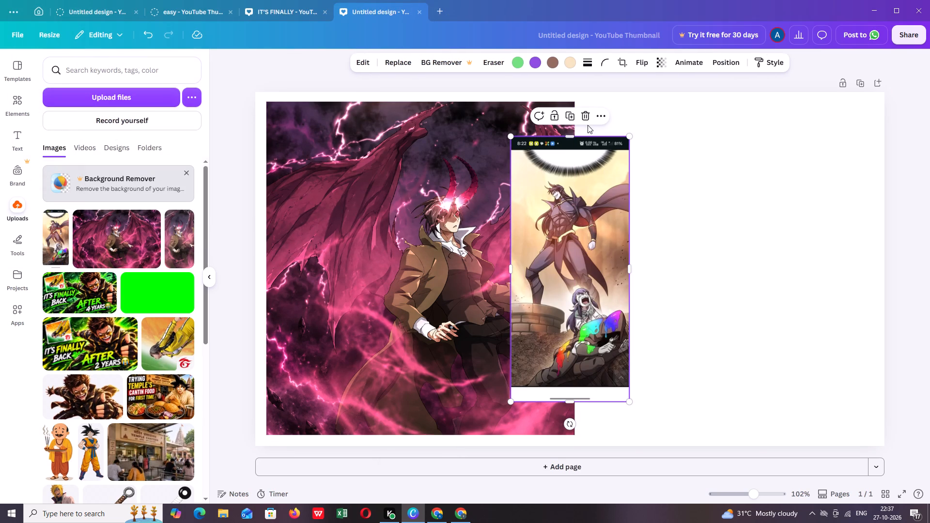
{"action": "left_click", "coordinate": [601, 114]}
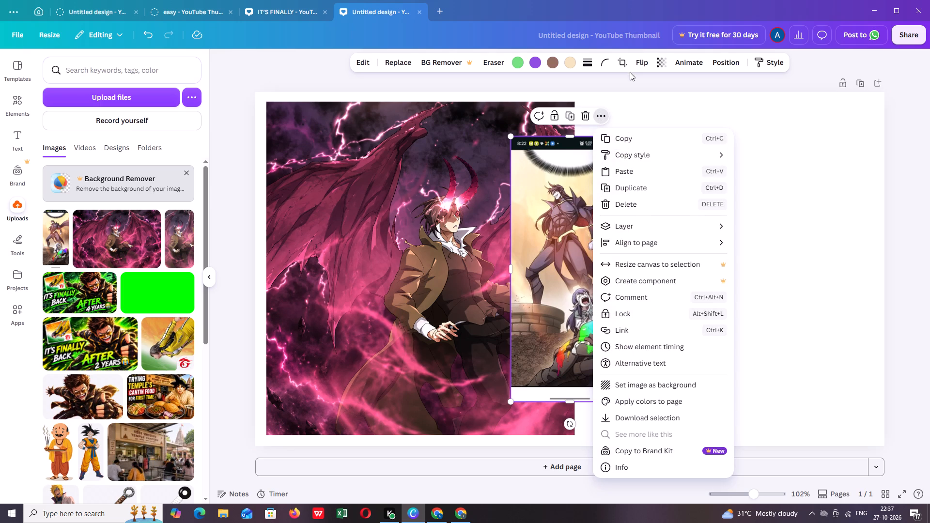
{"action": "left_click", "coordinate": [626, 57]}
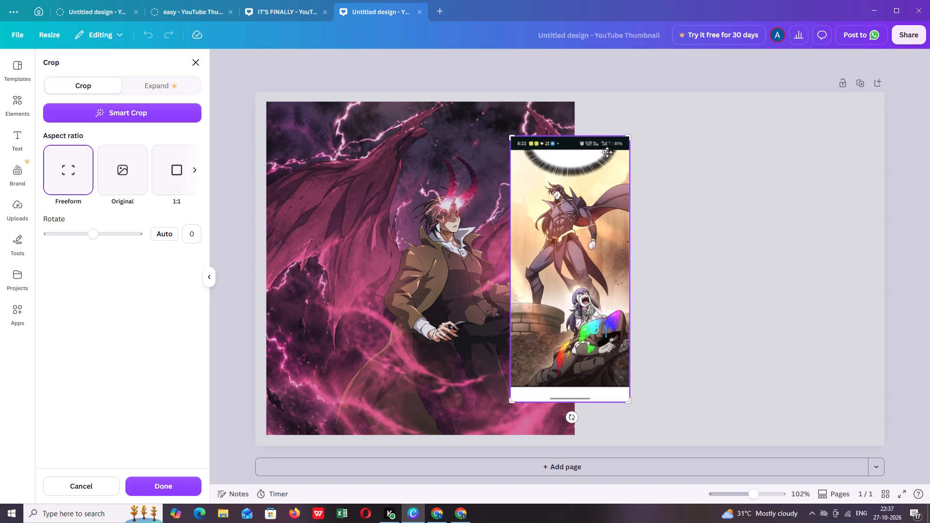
{"action": "left_click_drag", "start_coordinate": [626, 138], "coordinate": [629, 148]}
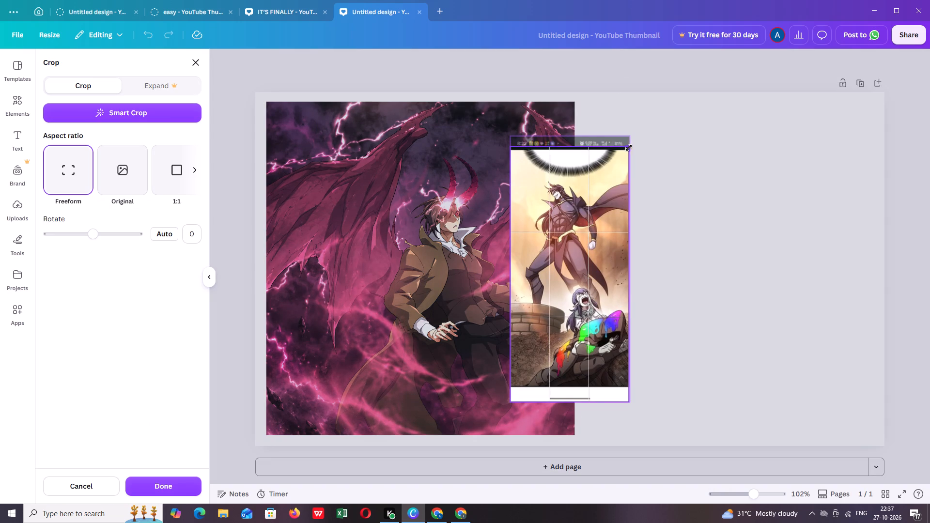
{"action": "left_click_drag", "start_coordinate": [629, 148], "coordinate": [630, 151]}
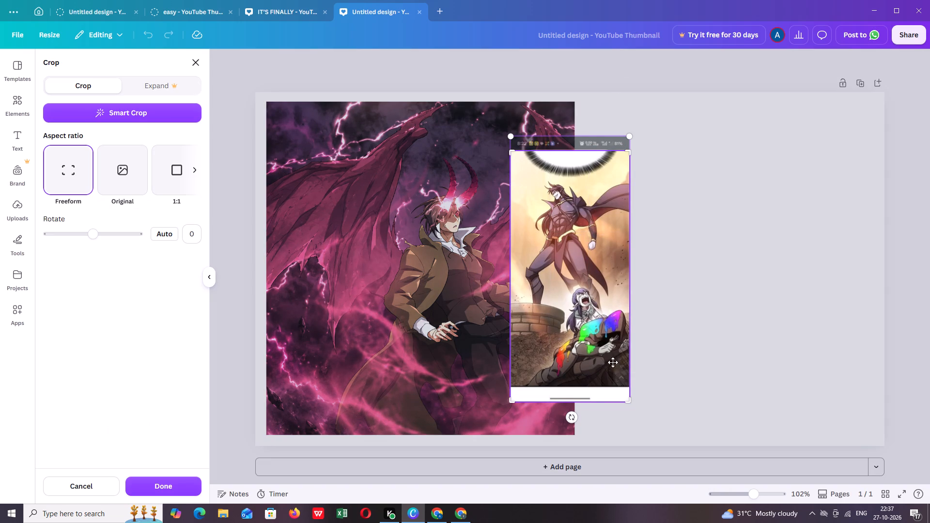
{"action": "left_click_drag", "start_coordinate": [629, 400], "coordinate": [630, 385]}
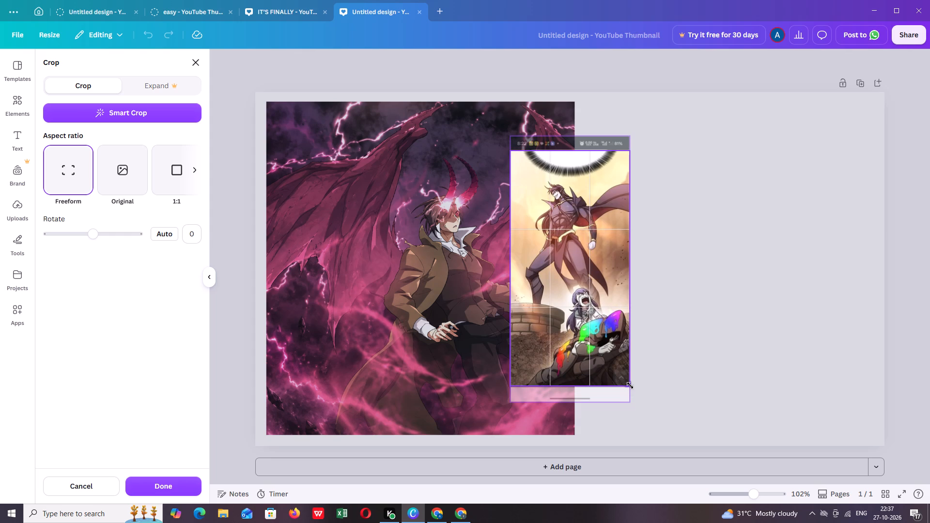
{"action": "left_click_drag", "start_coordinate": [630, 385], "coordinate": [630, 385]}
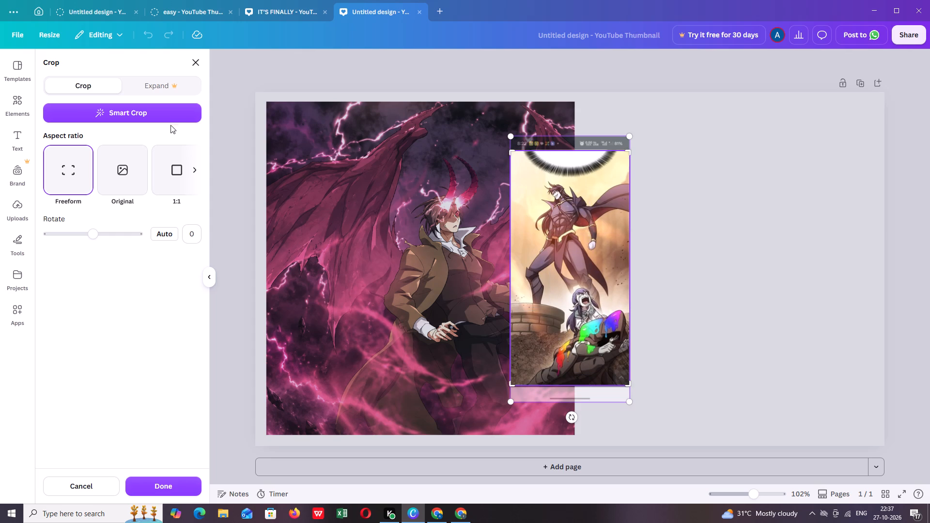
{"action": "left_click", "coordinate": [172, 490]}
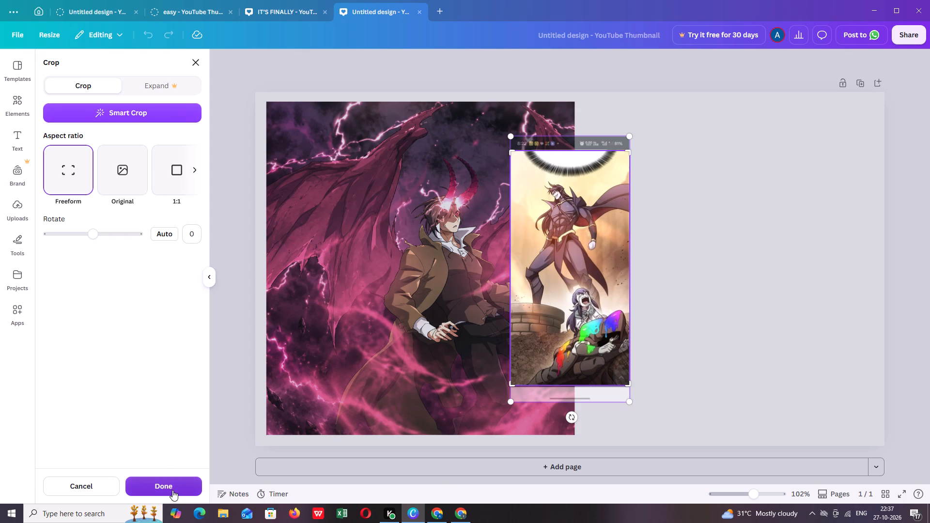
Move the cropped Credos image off the demon king image into the blank area just to its right.
{"action": "left_click_drag", "start_coordinate": [583, 262], "coordinate": [658, 257]}
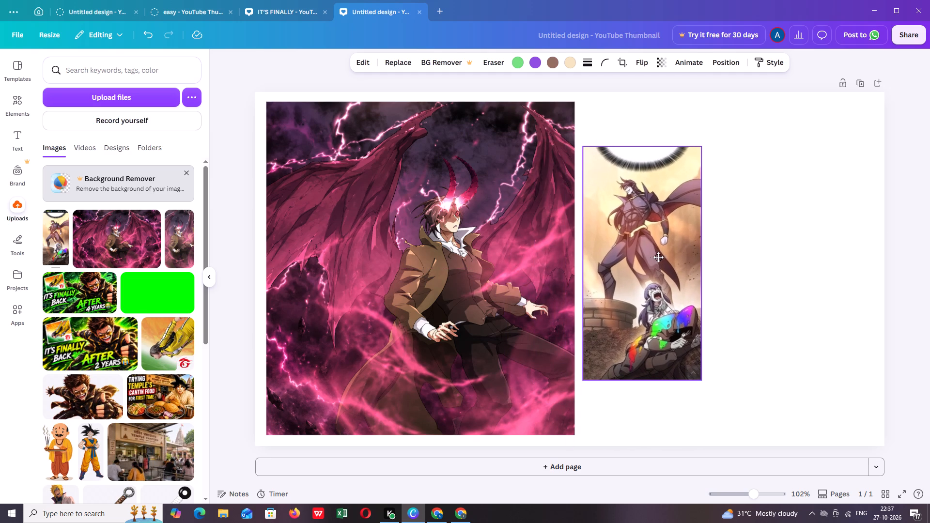
Narrow the demon king image to about 618 wide and move the Credos image farther into the blank area beside it.
{"action": "left_click_drag", "start_coordinate": [658, 257], "coordinate": [668, 259]}
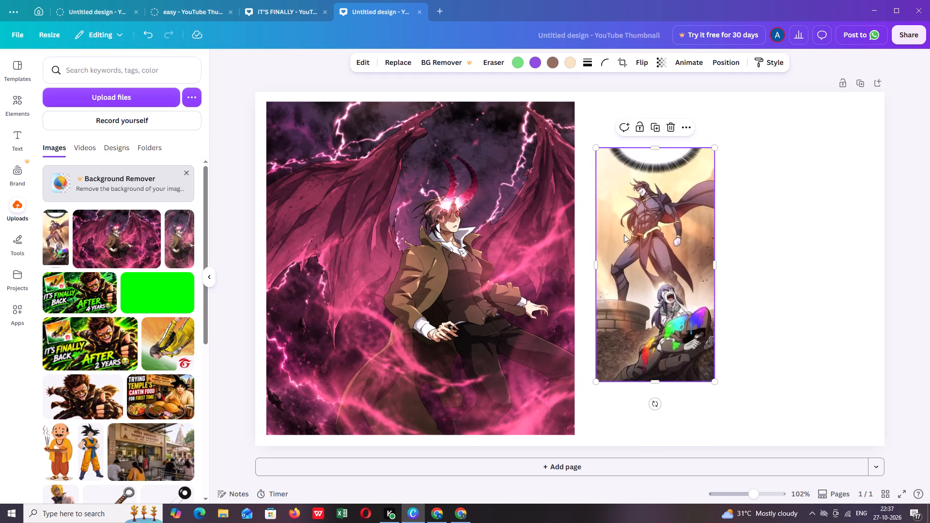
{"action": "left_click", "coordinate": [558, 270]}
{"action": "left_click_drag", "start_coordinate": [572, 268], "coordinate": [566, 270]}
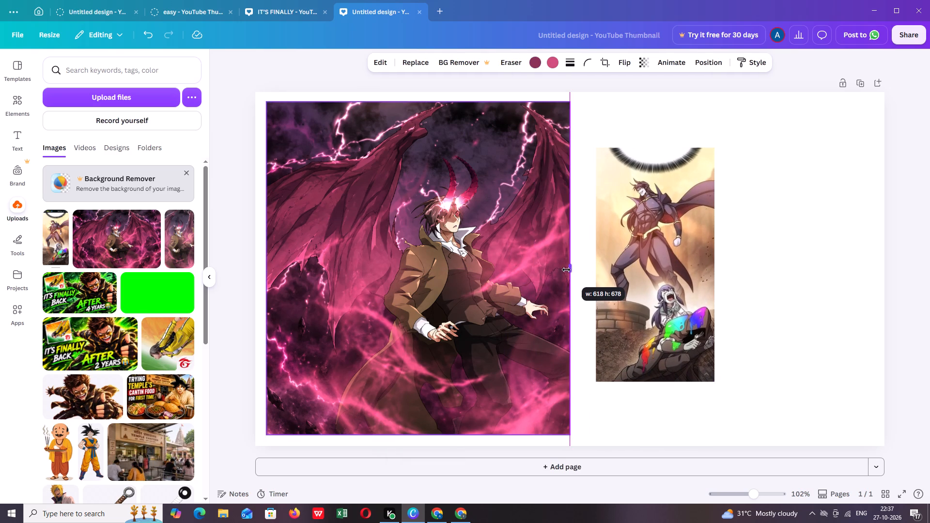
{"action": "left_click_drag", "start_coordinate": [566, 270], "coordinate": [565, 270]}
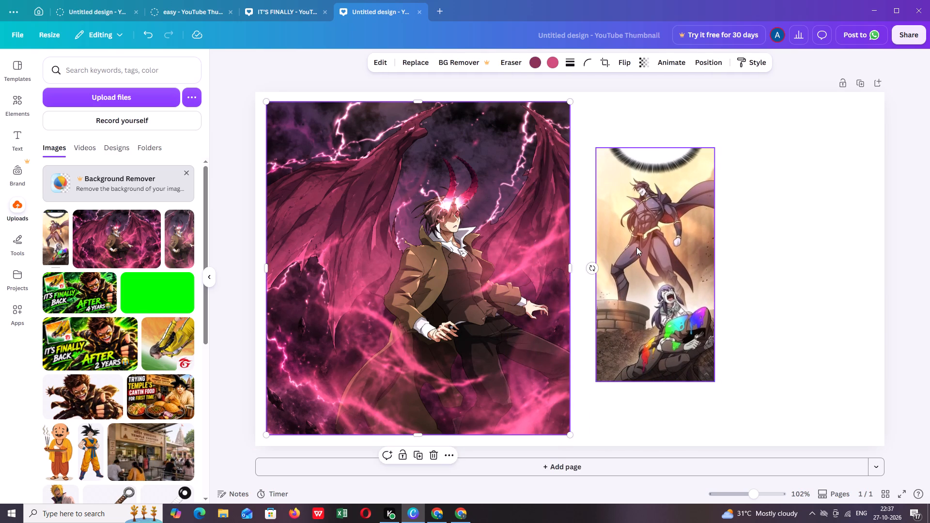
{"action": "left_click_drag", "start_coordinate": [636, 247], "coordinate": [719, 247]}
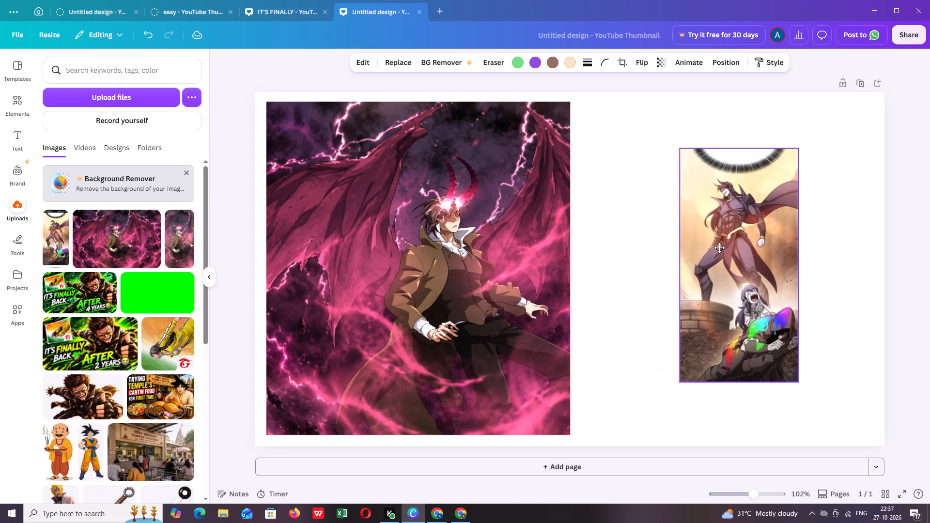
{"action": "left_click_drag", "start_coordinate": [719, 247], "coordinate": [717, 248]}
Enlarge the Credos image by extending its sides and top until it reaches the page's right and top edges.
{"action": "left_click_drag", "start_coordinate": [674, 268], "coordinate": [598, 277]}
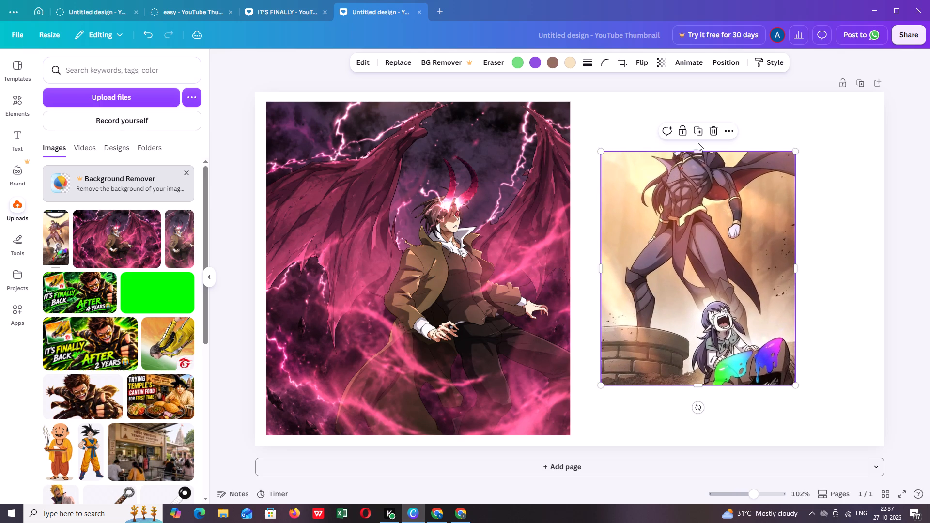
{"action": "left_click_drag", "start_coordinate": [700, 152], "coordinate": [712, 101]}
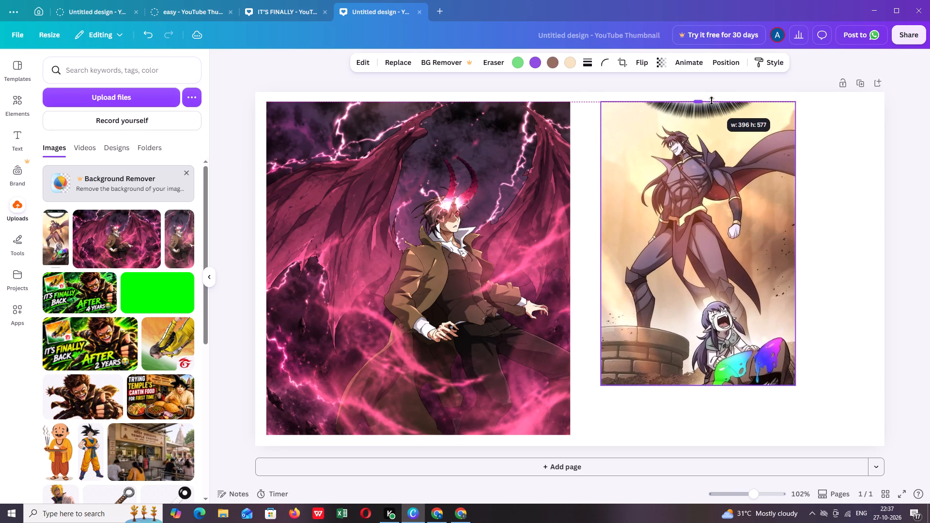
{"action": "left_click_drag", "start_coordinate": [712, 101], "coordinate": [709, 117]}
{"action": "left_click_drag", "start_coordinate": [797, 248], "coordinate": [816, 246]}
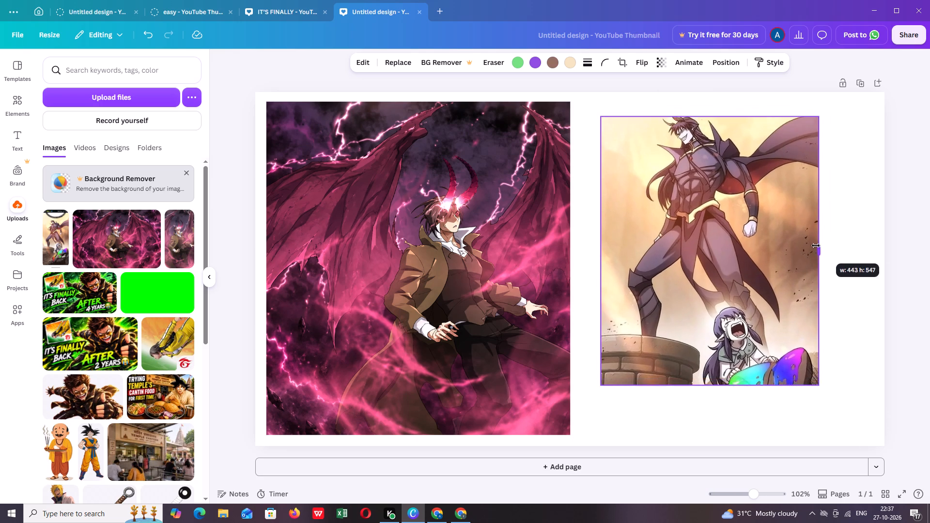
{"action": "left_click_drag", "start_coordinate": [816, 246], "coordinate": [888, 246]}
{"action": "left_click_drag", "start_coordinate": [743, 117], "coordinate": [743, 92]}
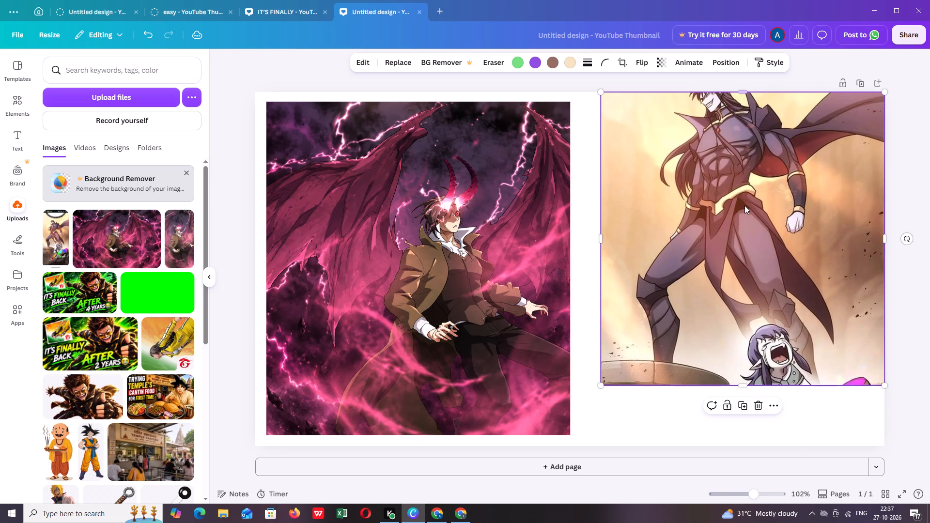
Reposition the Credos image and extend its top to show the whole head, aligning its top edge with the demon king image.
{"action": "left_click_drag", "start_coordinate": [744, 205], "coordinate": [746, 226]}
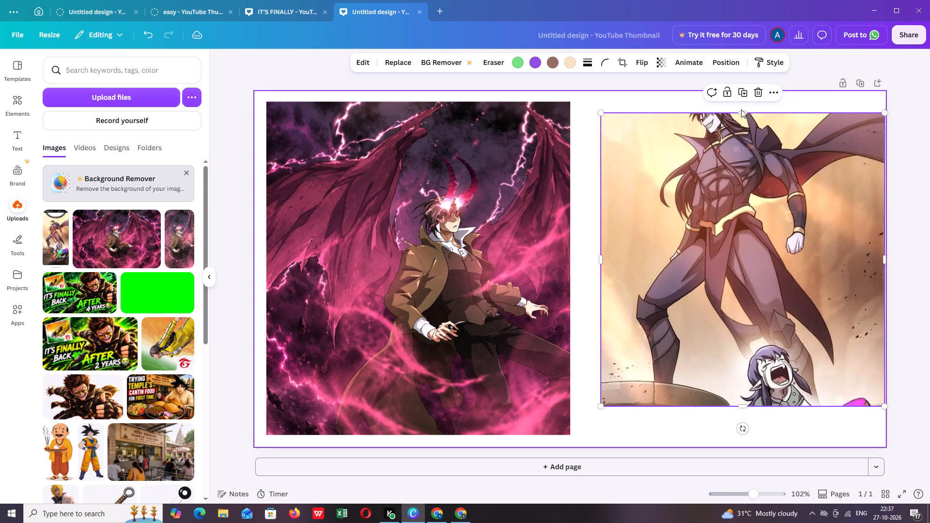
{"action": "left_click_drag", "start_coordinate": [744, 112], "coordinate": [744, 93]}
{"action": "left_click_drag", "start_coordinate": [737, 183], "coordinate": [737, 191]}
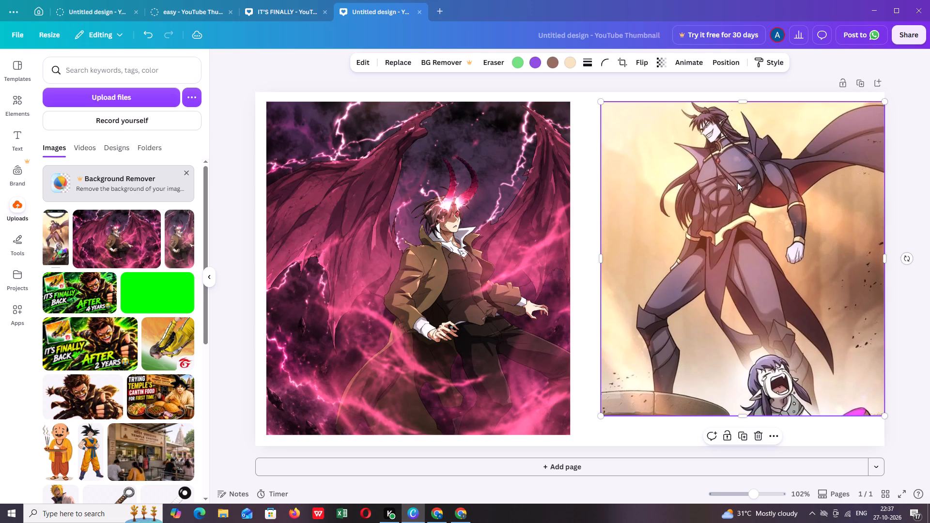
{"action": "left_click_drag", "start_coordinate": [741, 102], "coordinate": [741, 99]}
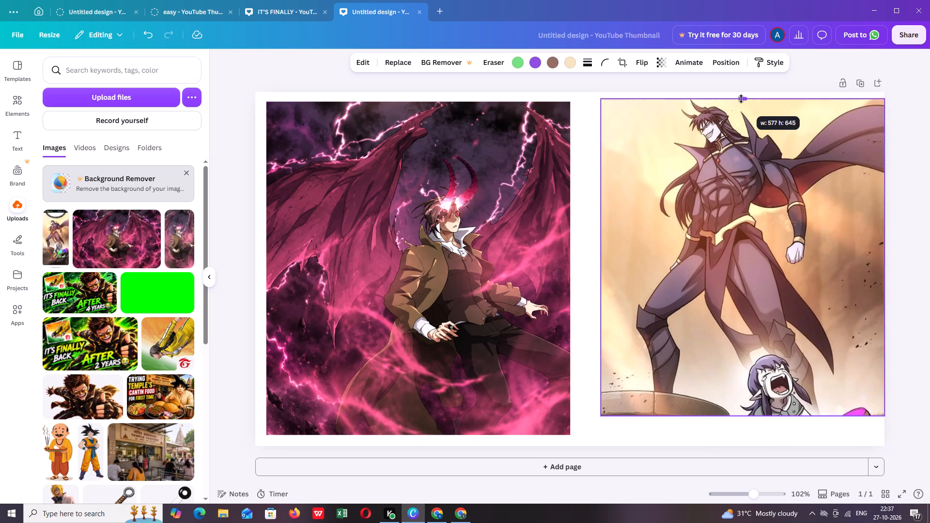
{"action": "left_click_drag", "start_coordinate": [741, 99], "coordinate": [742, 97]}
{"action": "left_click_drag", "start_coordinate": [737, 153], "coordinate": [737, 154]}
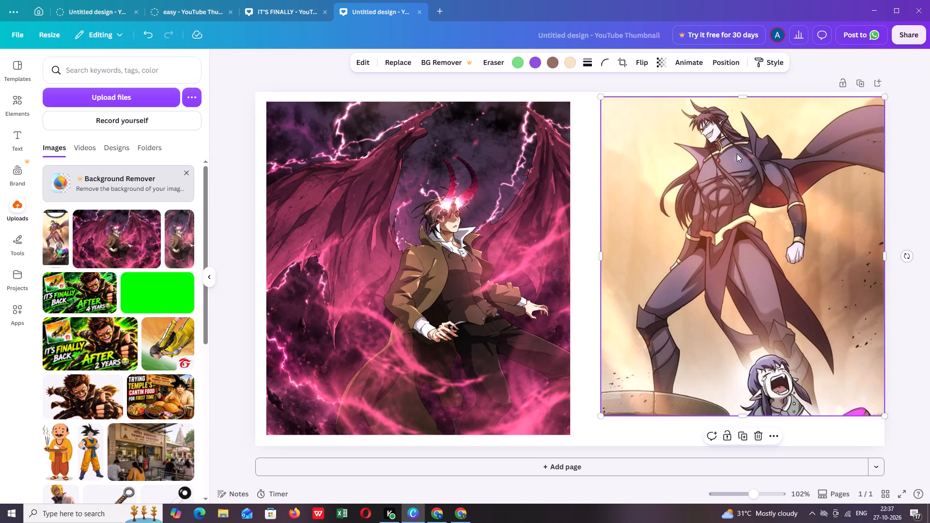
{"action": "left_click_drag", "start_coordinate": [737, 154], "coordinate": [737, 158]}
{"action": "left_click_drag", "start_coordinate": [763, 156], "coordinate": [763, 156]}
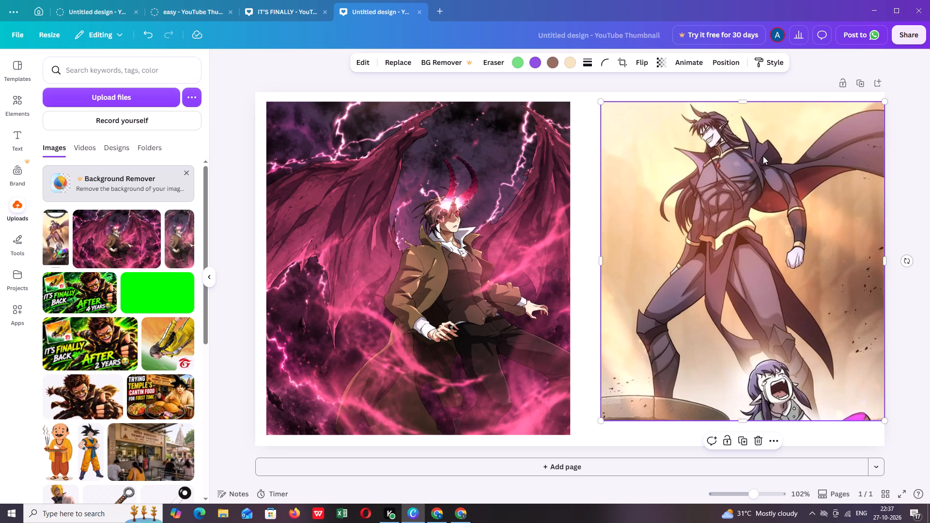
Shift the Credos image toward the demon king, narrow it to about 572 wide, and extend its bottom to match the demon king image's bottom edge.
{"action": "left_click_drag", "start_coordinate": [763, 156], "coordinate": [758, 158]}
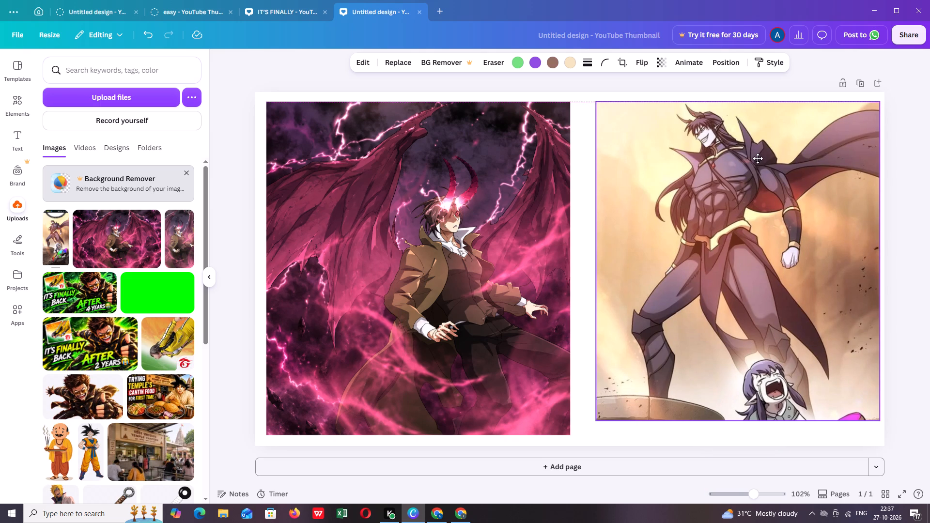
{"action": "left_click_drag", "start_coordinate": [758, 158], "coordinate": [754, 158]}
{"action": "left_click", "coordinate": [873, 261]}
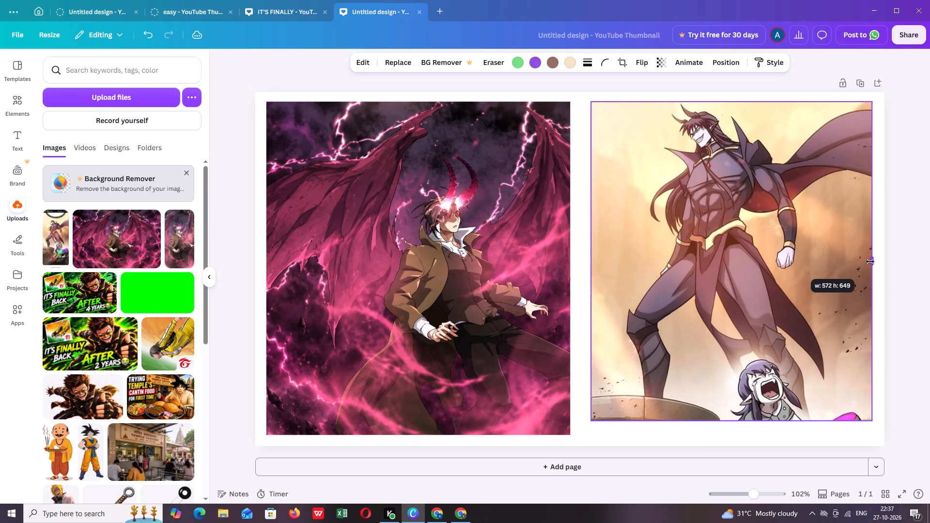
{"action": "left_click_drag", "start_coordinate": [739, 420], "coordinate": [740, 430]}
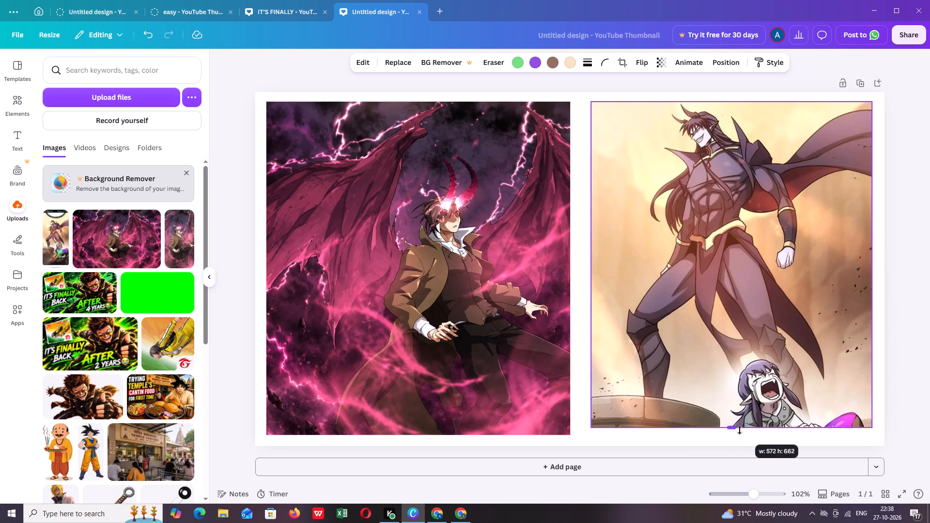
{"action": "left_click_drag", "start_coordinate": [740, 430], "coordinate": [740, 437]}
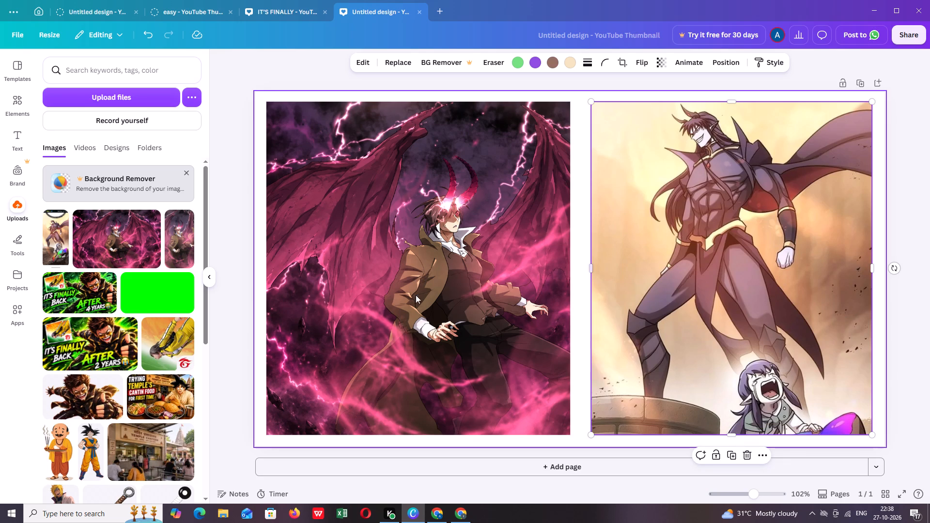
Fine-tune the side-by-side layout by widening the Credos image slightly and narrowing the demon king image to about 612 wide.
{"action": "left_click", "coordinate": [650, 242]}
{"action": "left_click", "coordinate": [484, 247]}
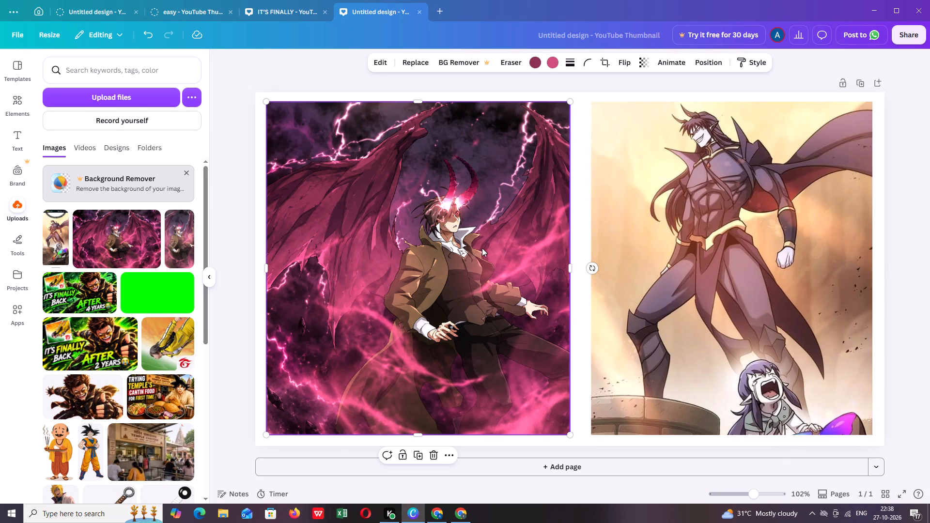
{"action": "left_click", "coordinate": [911, 195]}
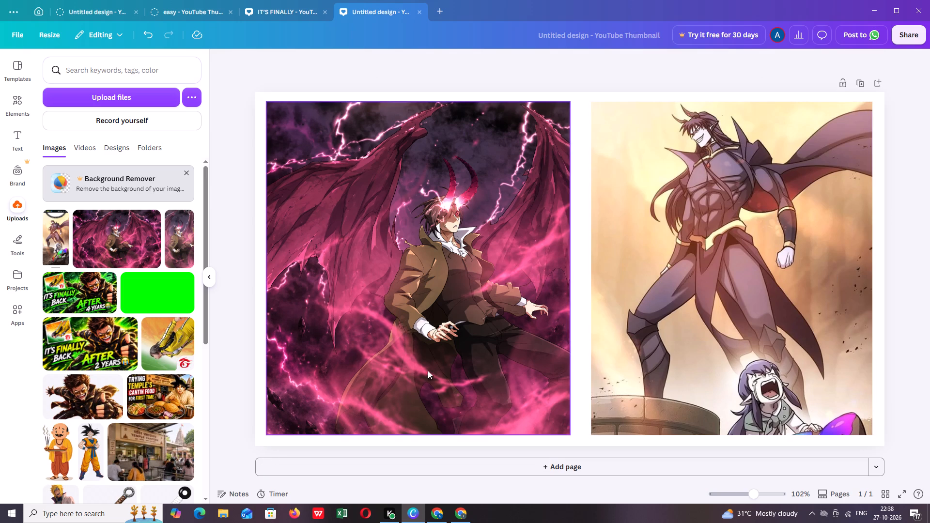
{"action": "left_click", "coordinate": [791, 280]}
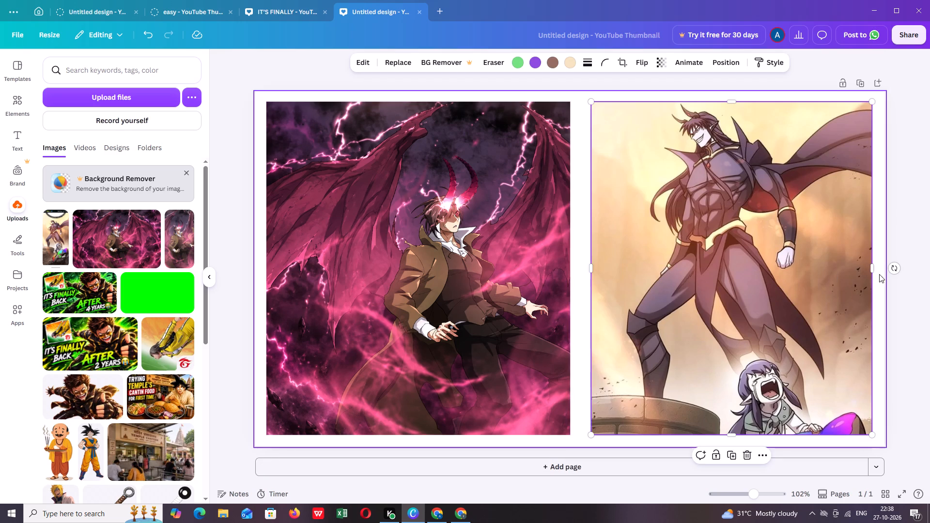
{"action": "left_click", "coordinate": [873, 272]}
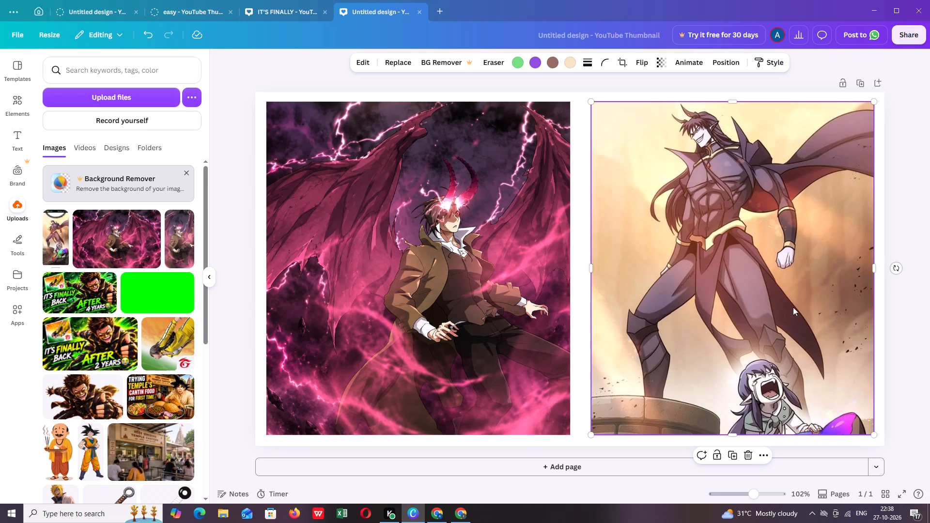
{"action": "left_click", "coordinate": [504, 349]}
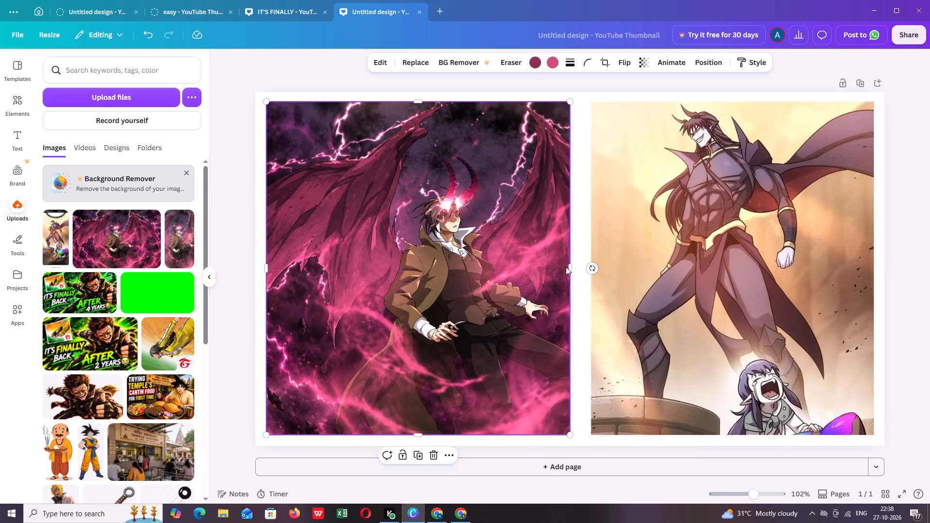
{"action": "left_click", "coordinate": [567, 267]}
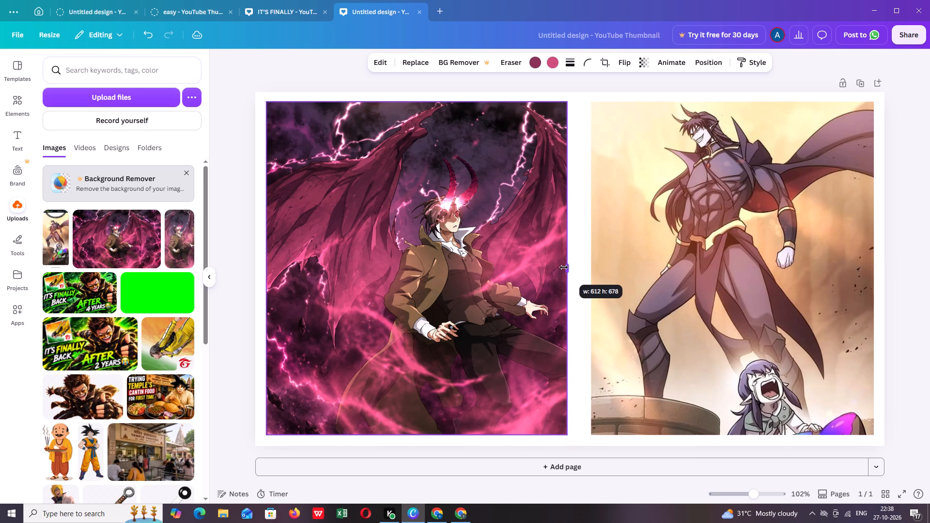
{"action": "left_click", "coordinate": [896, 197]}
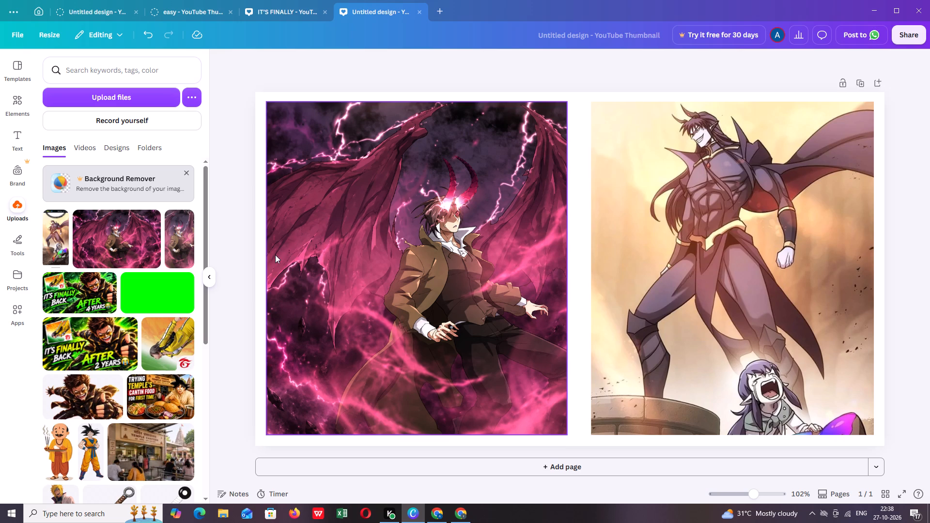
Switch to Google Images in Chrome and replace the Credos query with a search for VS COOL FRONT.
{"action": "left_click", "coordinate": [440, 509]}
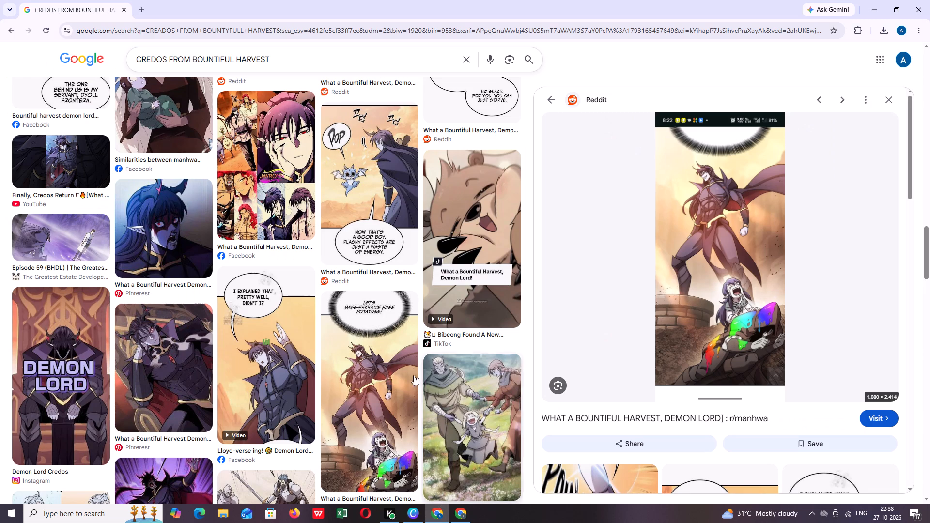
{"action": "left_click", "coordinate": [281, 60]}
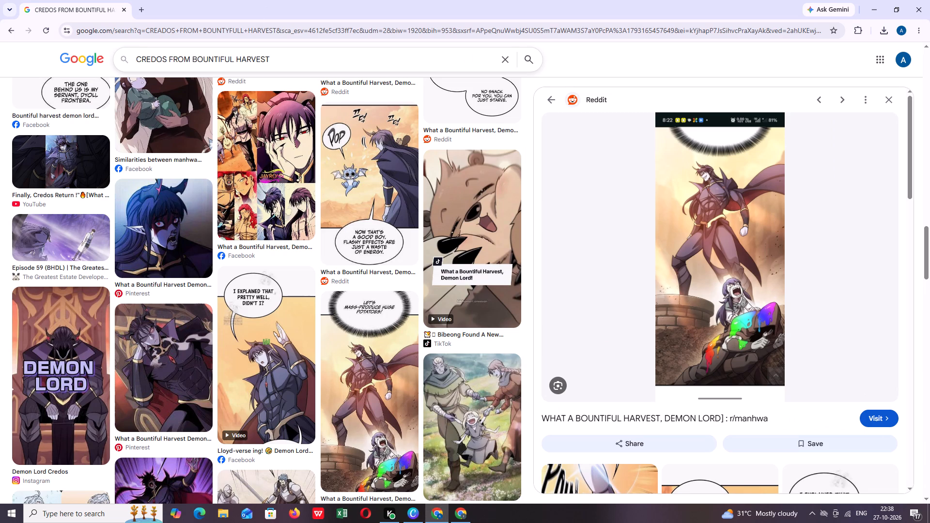
{"action": "key", "text": "BackSpace"}
{"action": "key", "text": "BackSpace"}
{"action": "key", "text": "BackSpace"}
{"action": "key", "text": "BackSpace"}
{"action": "key", "text": "BackSpace"}
{"action": "key", "text": "BackSpace"}
{"action": "key", "text": "BackSpace"}
{"action": "key", "text": "BackSpace"}
{"action": "key", "text": "BackSpace"}
{"action": "key", "text": "BackSpace"}
{"action": "key", "text": "BackSpace"}
{"action": "key", "text": "BackSpace"}
{"action": "key", "text": "BackSpace"}
{"action": "key", "text": "BackSpace"}
{"action": "key", "text": "BackSpace"}
{"action": "key", "text": "BackSpace"}
{"action": "key", "text": "BackSpace"}
{"action": "key", "text": "BackSpace"}
{"action": "key", "text": "BackSpace"}
{"action": "key", "text": "BackSpace"}
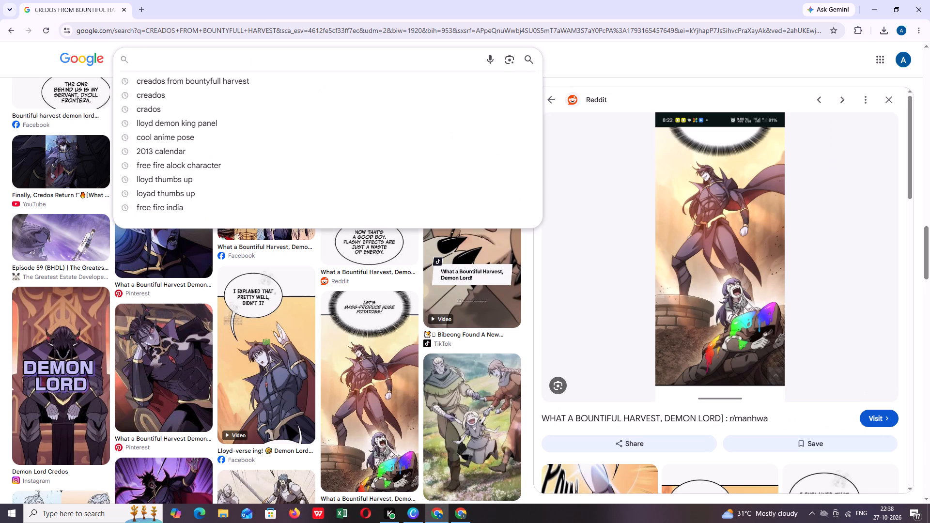
{"action": "type", "text": "VS"}
{"action": "key", "text": "space"}
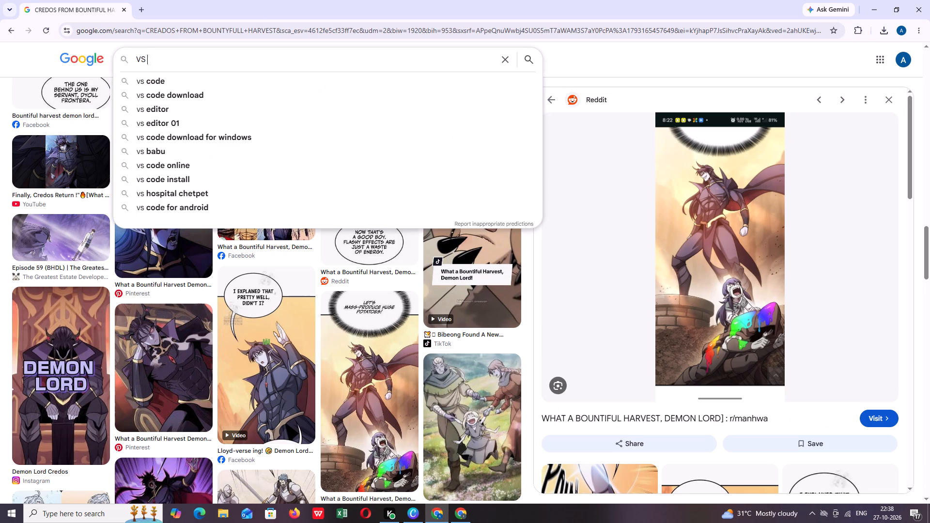
{"action": "type", "text": "COOL"}
{"action": "key", "text": "space"}
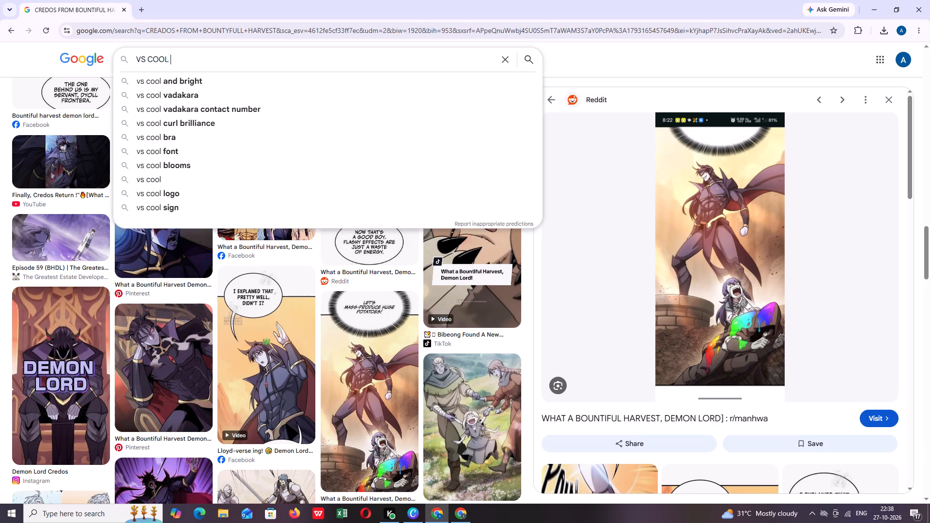
{"action": "type", "text": "FRONT"}
{"action": "key", "text": "Return"}
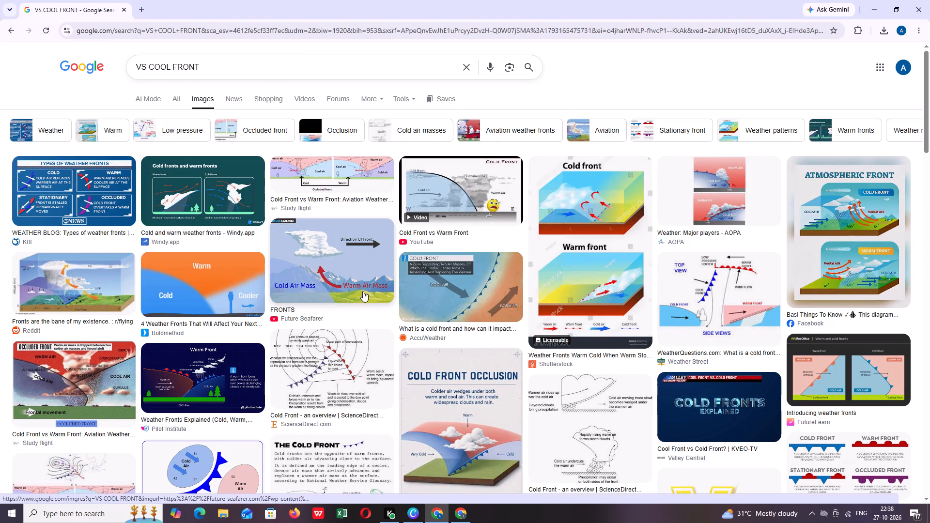
Look through the general web results for VS COOL FRONT.
{"action": "left_click", "coordinate": [155, 99]}
{"action": "left_click", "coordinate": [173, 98]}
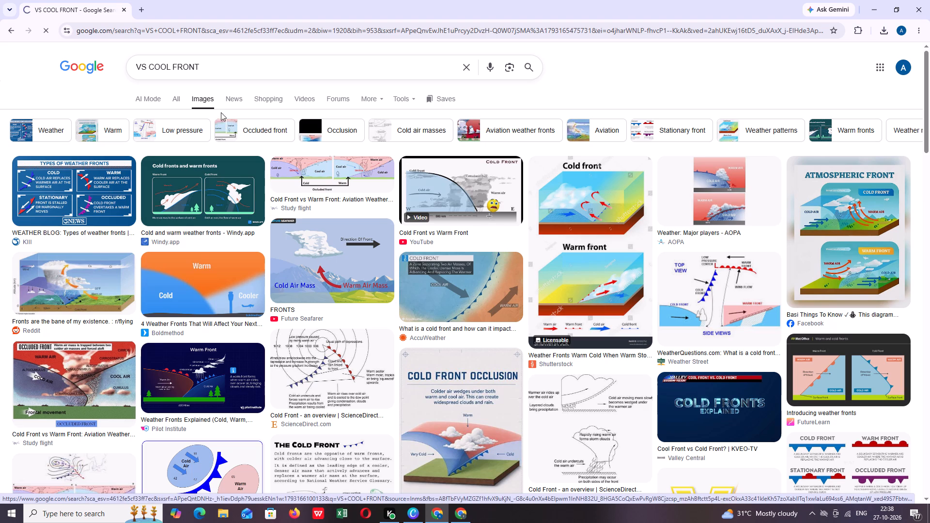
{"action": "scroll", "coordinate": [299, 319], "scroll_direction": "down", "scroll_amount": 2}
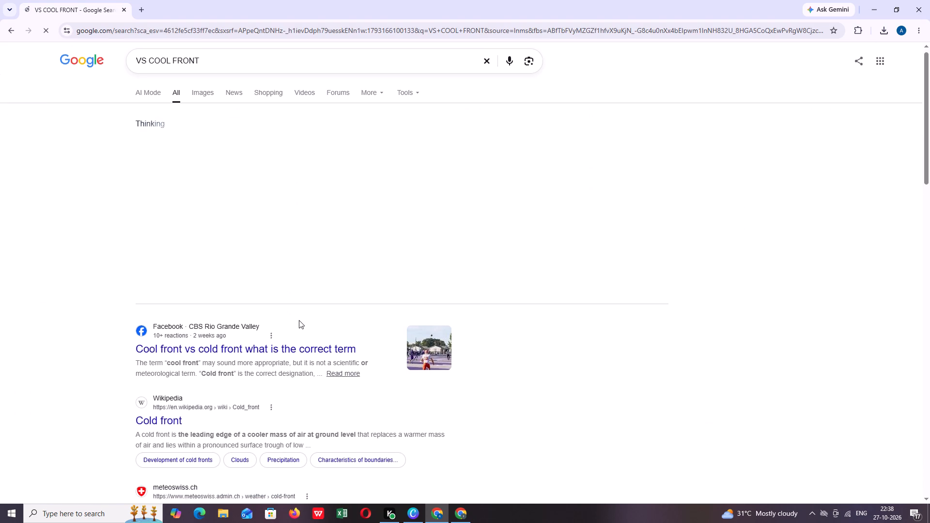
{"action": "scroll", "coordinate": [299, 320], "scroll_direction": "down", "scroll_amount": 4}
{"action": "scroll", "coordinate": [299, 317], "scroll_direction": "up", "scroll_amount": 7}
{"action": "scroll", "coordinate": [287, 281], "scroll_direction": "down", "scroll_amount": 1}
{"action": "scroll", "coordinate": [227, 92], "scroll_direction": "up", "scroll_amount": 3}
Refine the Google search to VS TEXT COOL FRONT and show its image results.
{"action": "left_click", "coordinate": [147, 66]}
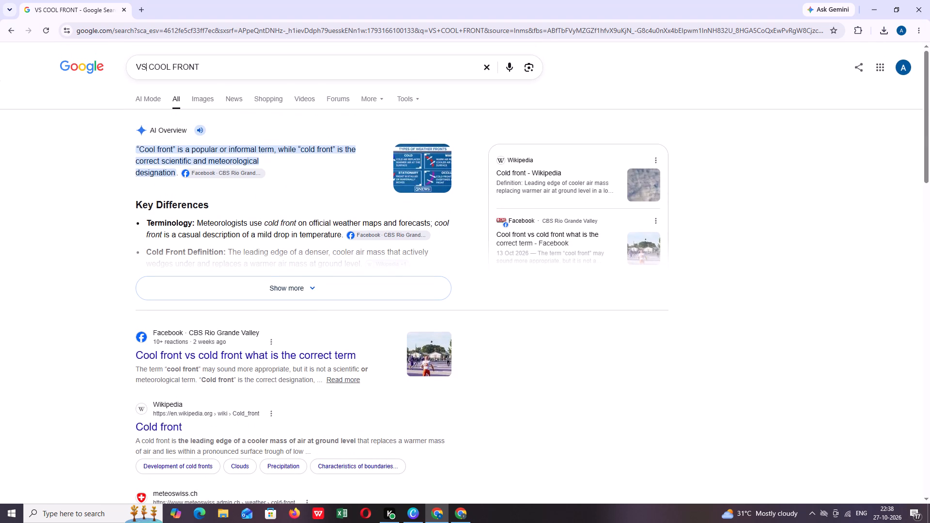
{"action": "key", "text": "space"}
{"action": "type", "text": "TEXT"}
{"action": "key", "text": "Return"}
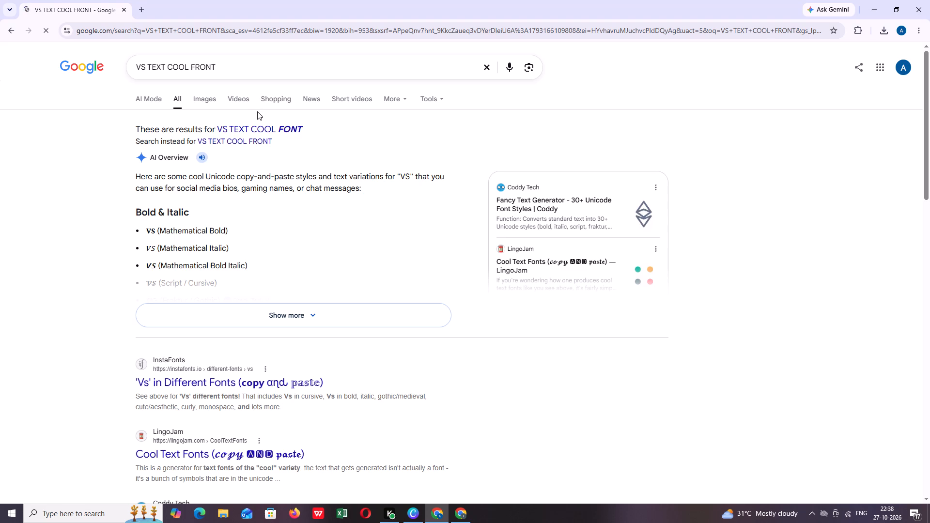
{"action": "left_click", "coordinate": [215, 103]}
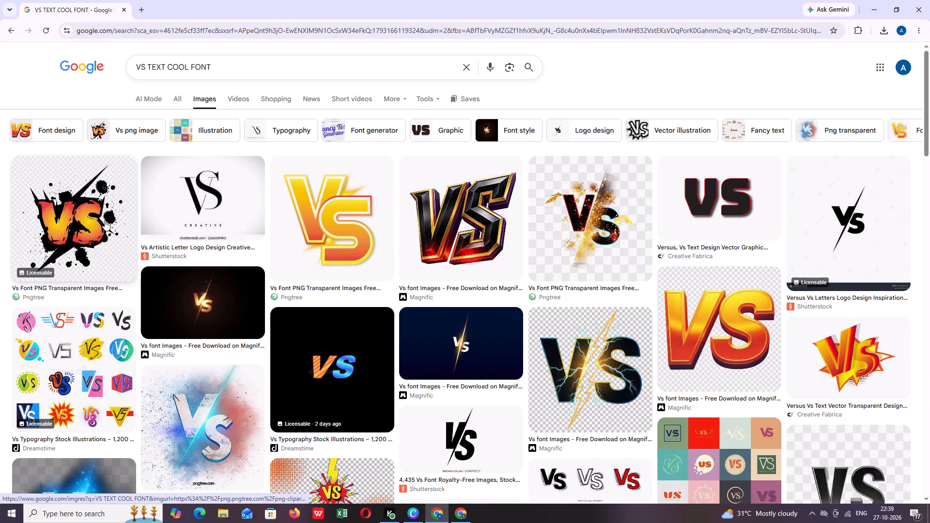
Find the black brush-stroke VS image from DaFont in the results and save it as a PNG in the Pictures folder.
{"action": "scroll", "coordinate": [595, 286], "scroll_direction": "down", "scroll_amount": 8}
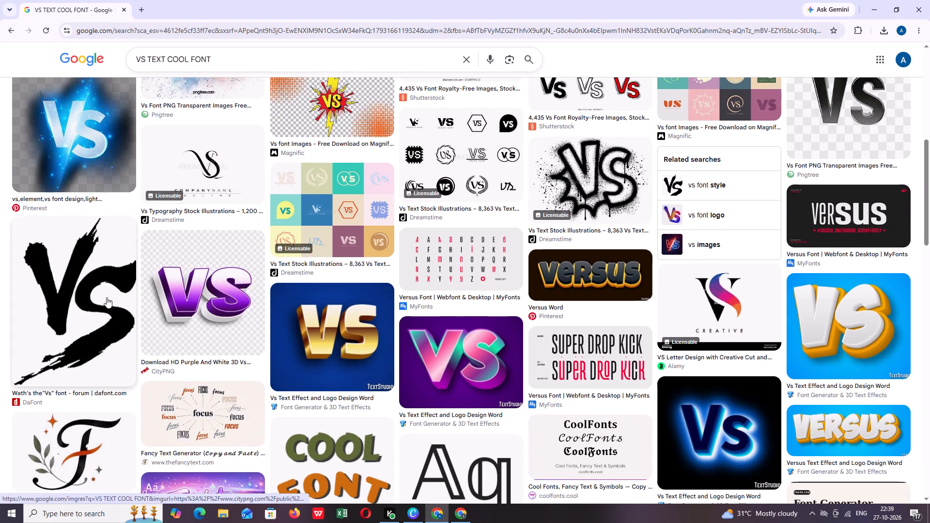
{"action": "left_click", "coordinate": [107, 297]}
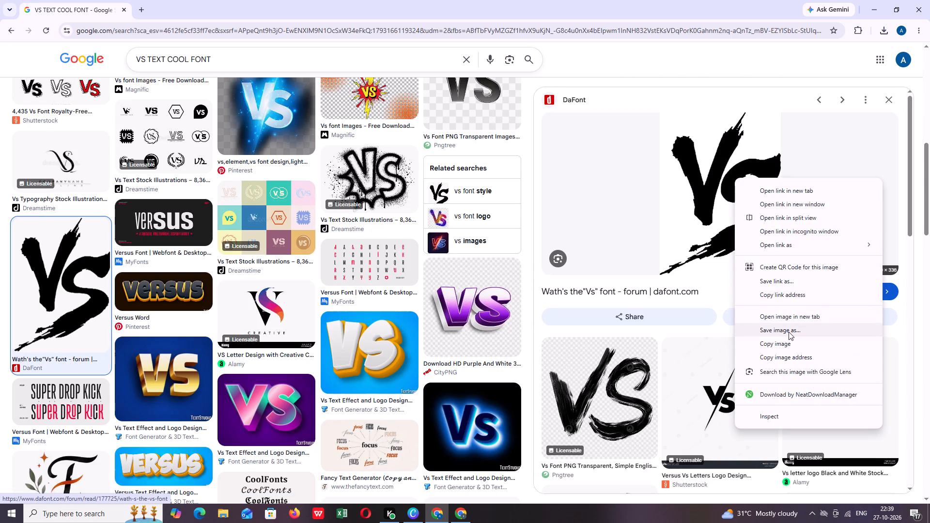
{"action": "left_click", "coordinate": [789, 332]}
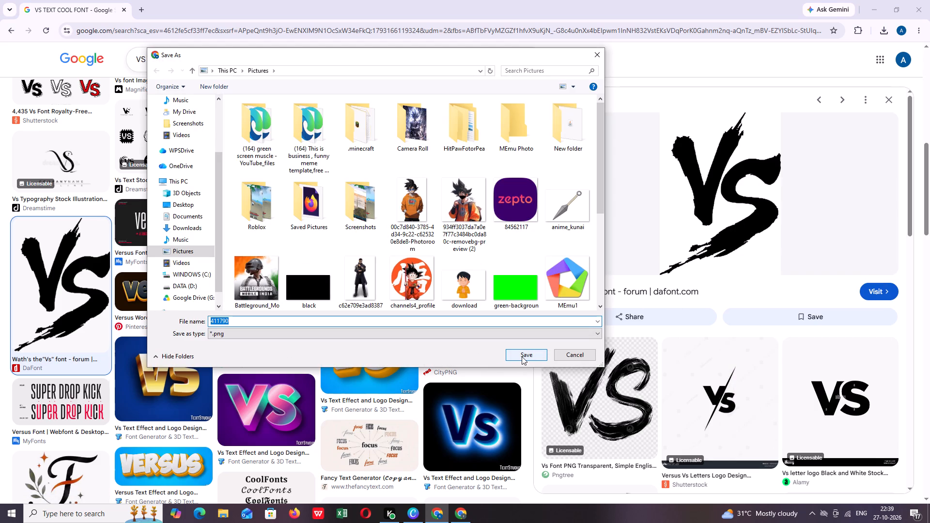
{"action": "key", "text": "ctrl+c"}
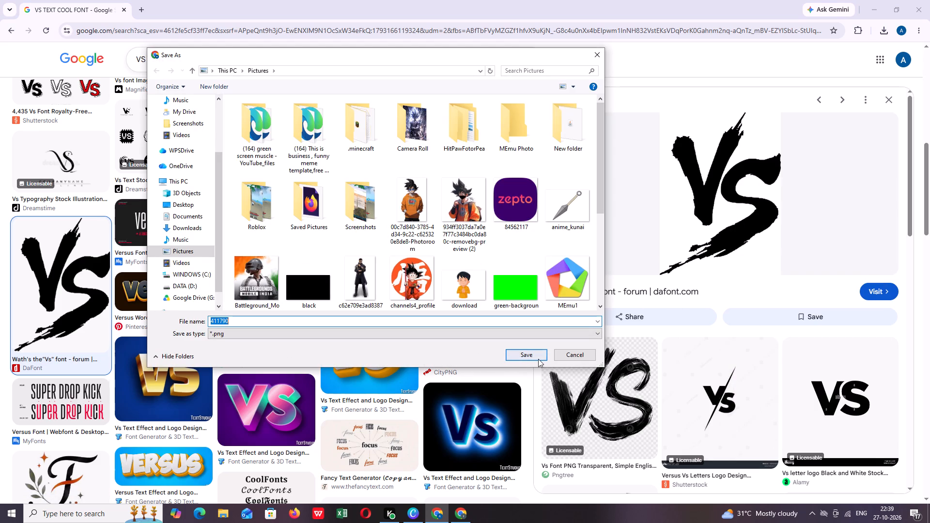
{"action": "left_click", "coordinate": [538, 359]}
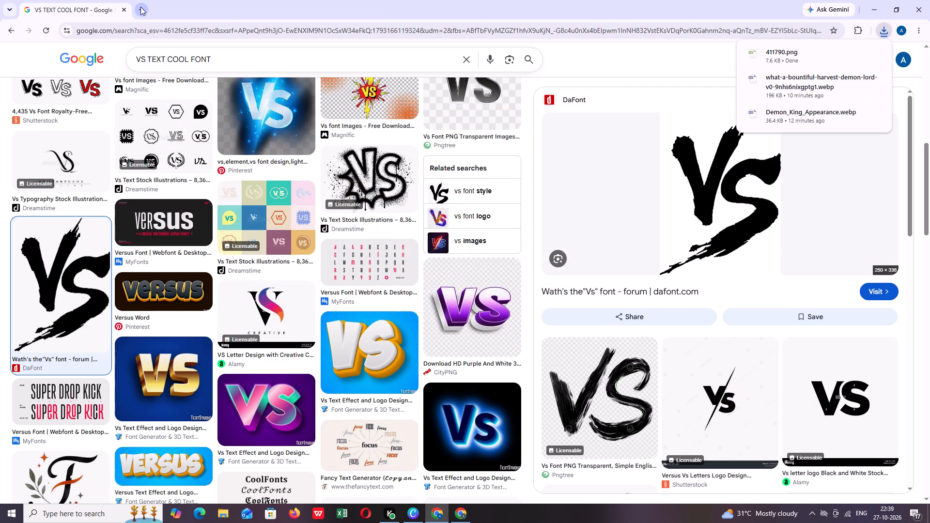
Search for background eraser in a new browser tab and open Photoroom's background remover.
{"action": "left_click", "coordinate": [140, 7]}
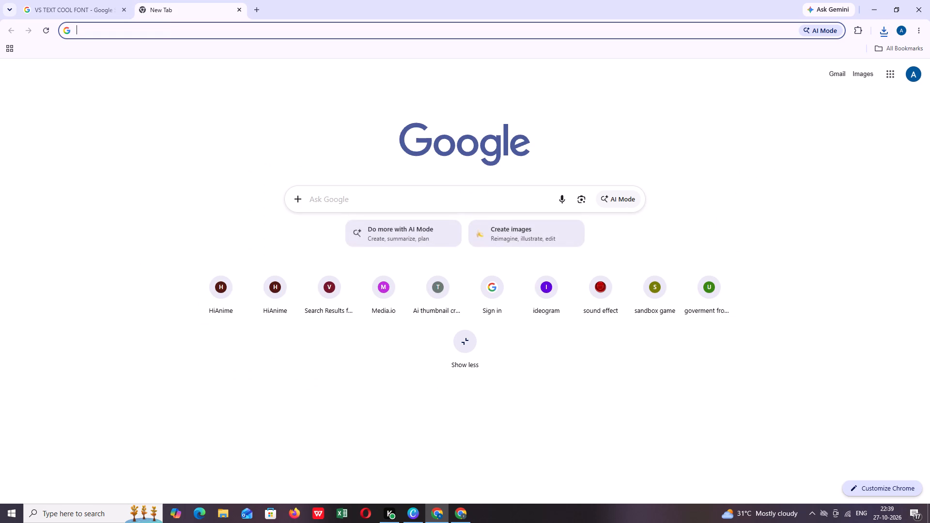
{"action": "key", "text": "b"}
{"action": "key", "text": "a"}
{"action": "key", "text": "c"}
{"action": "left_click", "coordinate": [141, 49]}
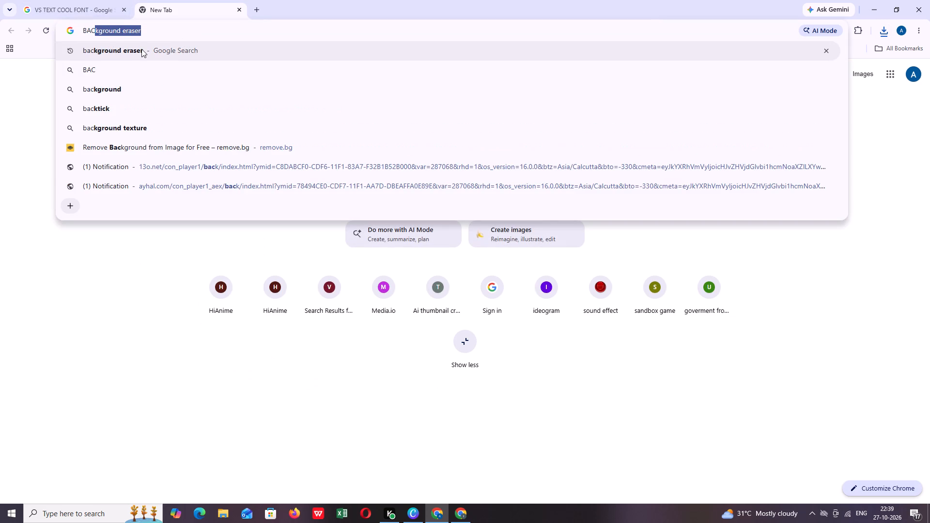
{"action": "left_click", "coordinate": [232, 331]}
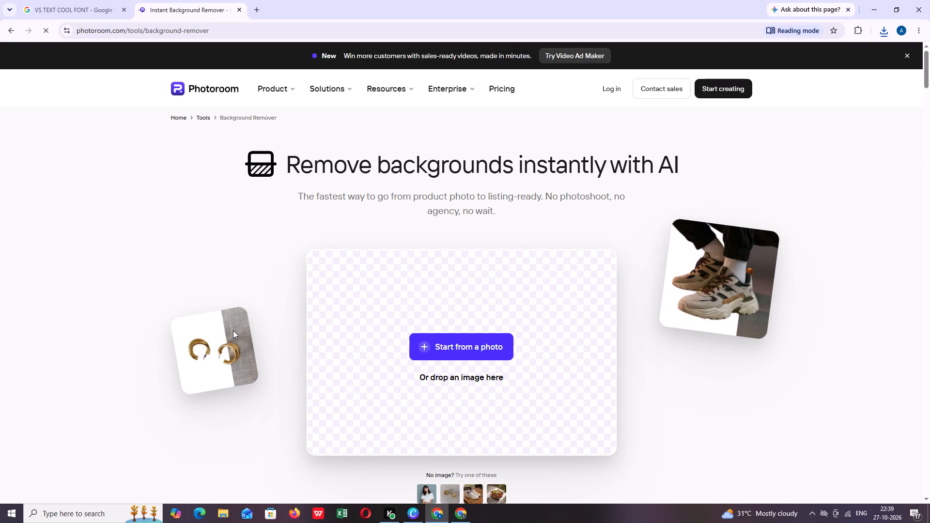
Load the saved VS image 411790 from the Pictures folder into the background remover, finding it with the file search 411.
{"action": "left_click", "coordinate": [416, 340]}
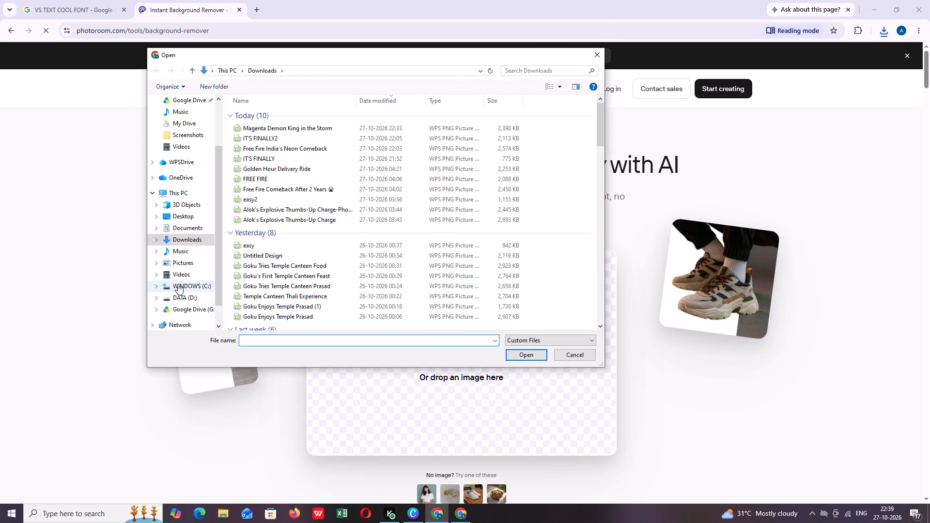
{"action": "left_click", "coordinate": [183, 263]}
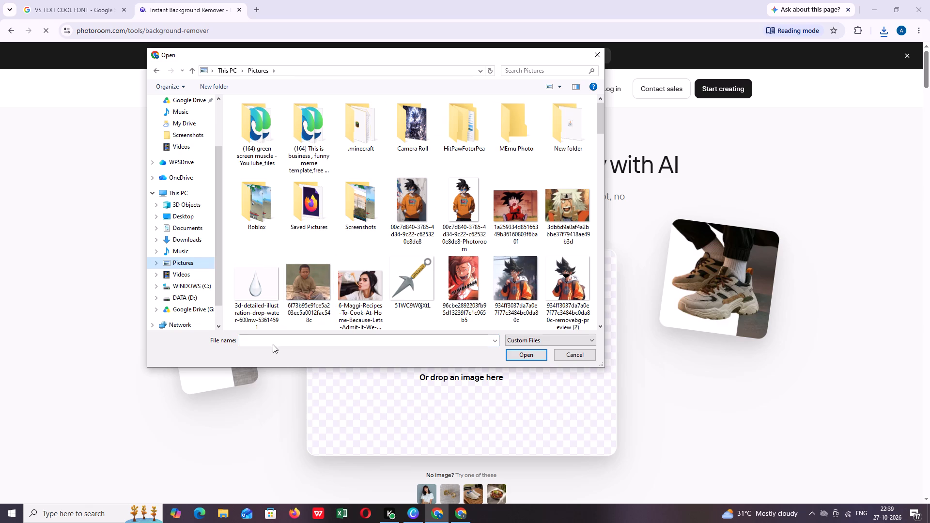
{"action": "left_click", "coordinate": [540, 71]}
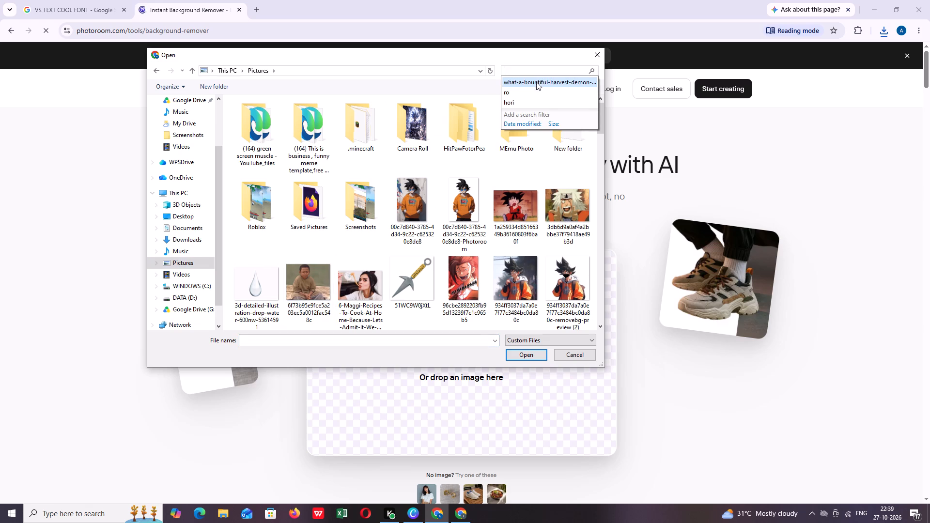
{"action": "key", "text": "ctrl+c"}
{"action": "key", "text": "ctrl+x"}
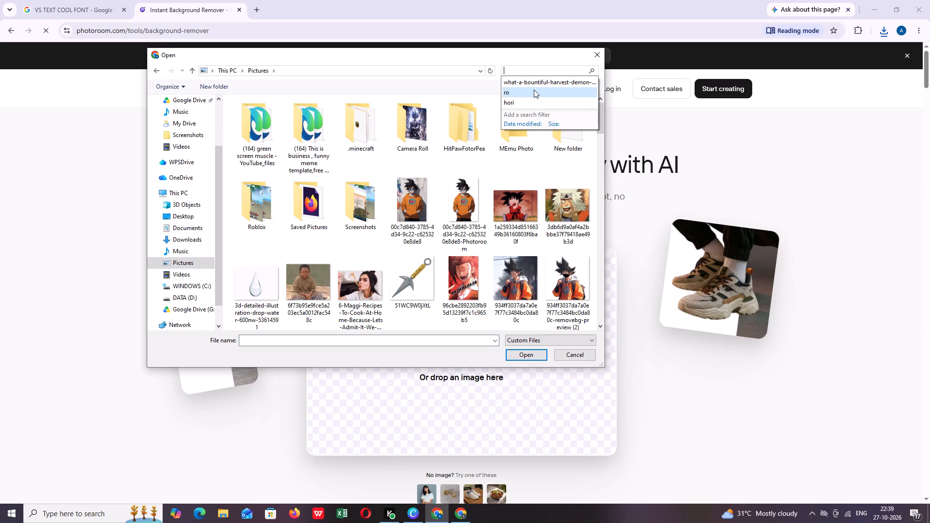
{"action": "key", "text": "ctrl+c"}
{"action": "left_click", "coordinate": [536, 69]}
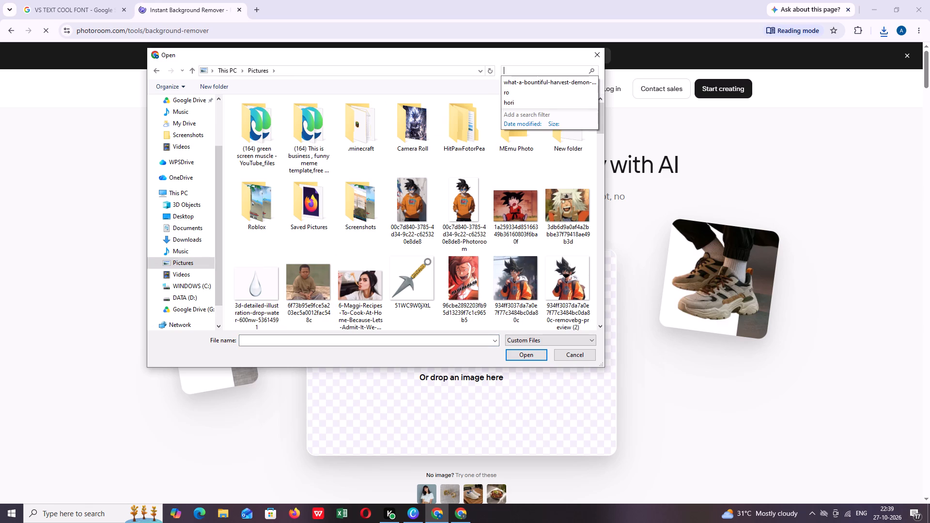
{"action": "left_click", "coordinate": [536, 70]}
{"action": "key", "text": "BackSpace"}
{"action": "key", "text": "BackSpace"}
{"action": "key", "text": "ctrl+c"}
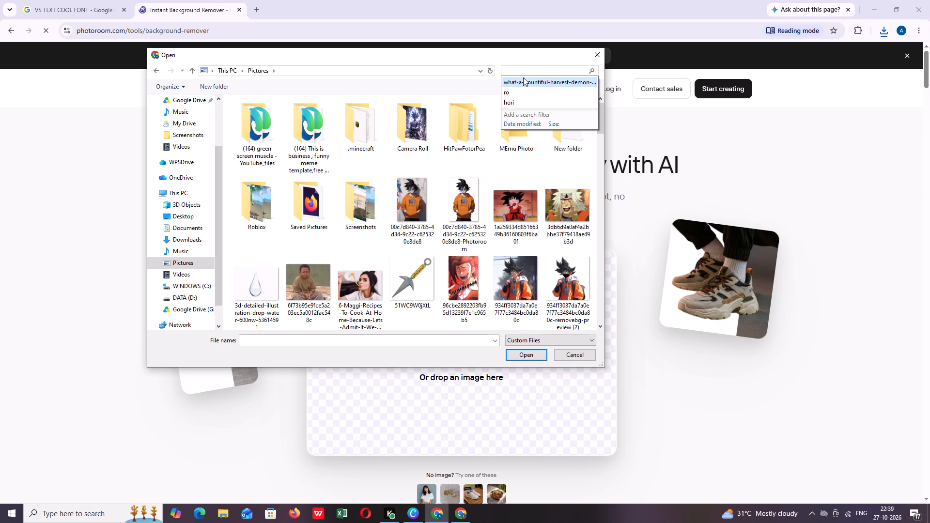
{"action": "key", "text": "4"}
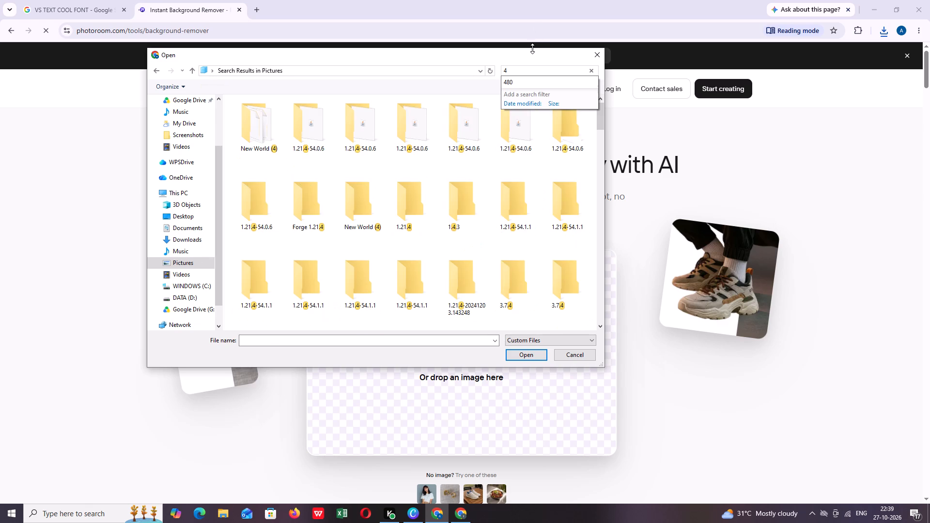
{"action": "type", "text": "11"}
{"action": "left_click", "coordinate": [270, 128]}
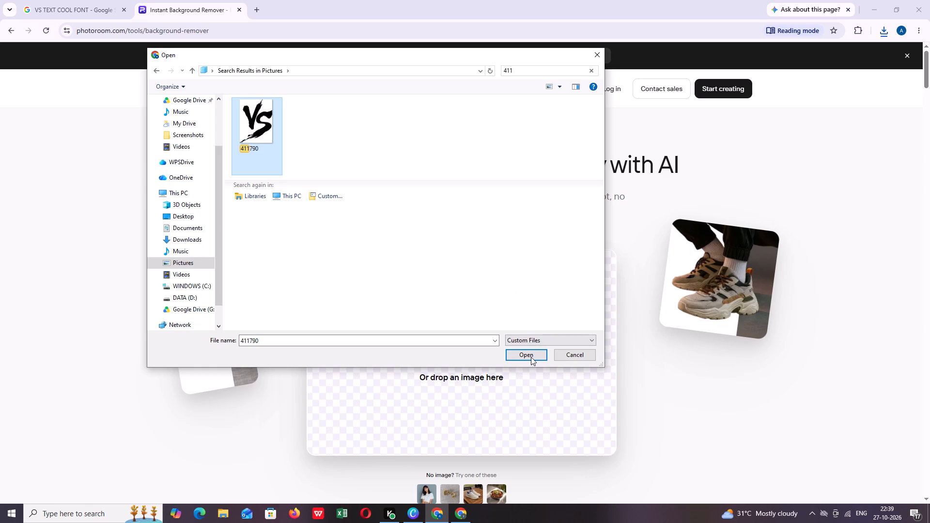
{"action": "left_click", "coordinate": [531, 357]}
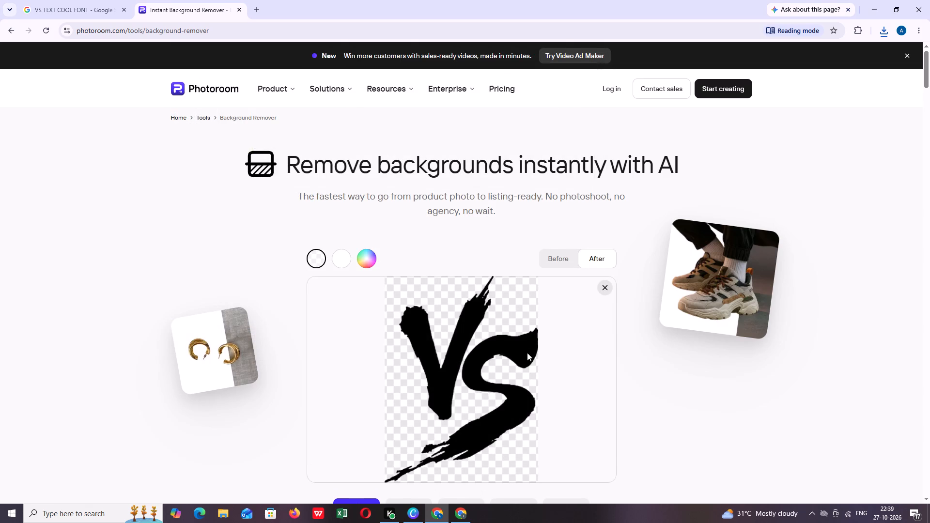
Complete the human verification, download the VS cutout with transparent background, and dismiss the promotional pop-up.
{"action": "scroll", "coordinate": [507, 356], "scroll_direction": "down", "scroll_amount": 2}
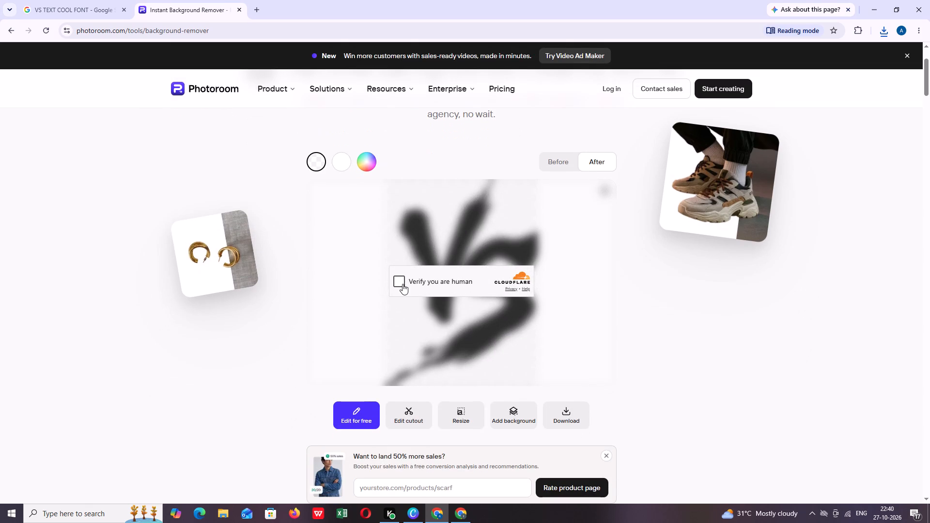
{"action": "left_click", "coordinate": [403, 284]}
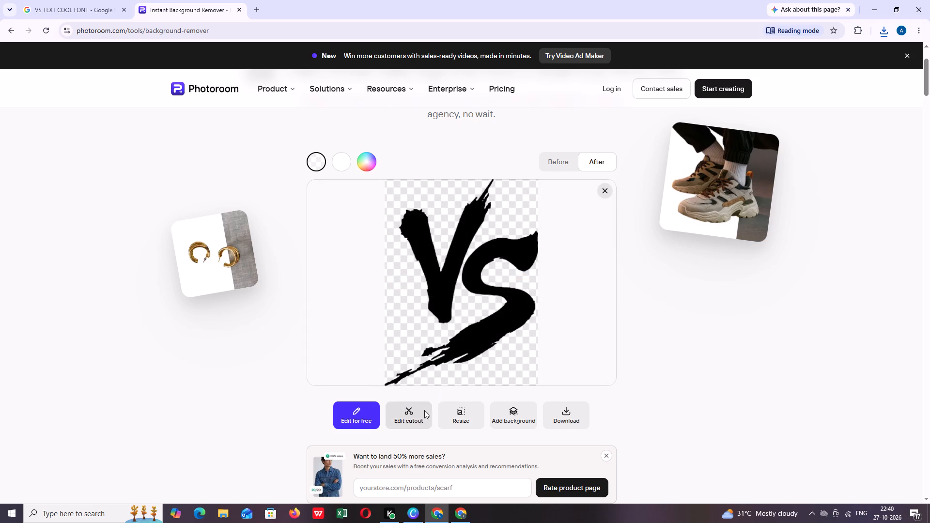
{"action": "left_click", "coordinate": [568, 411]}
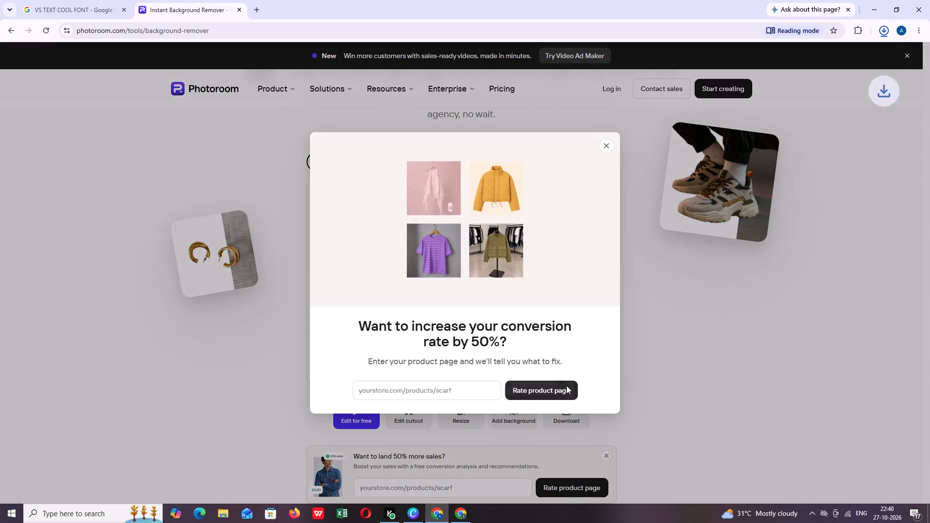
{"action": "left_click", "coordinate": [602, 154]}
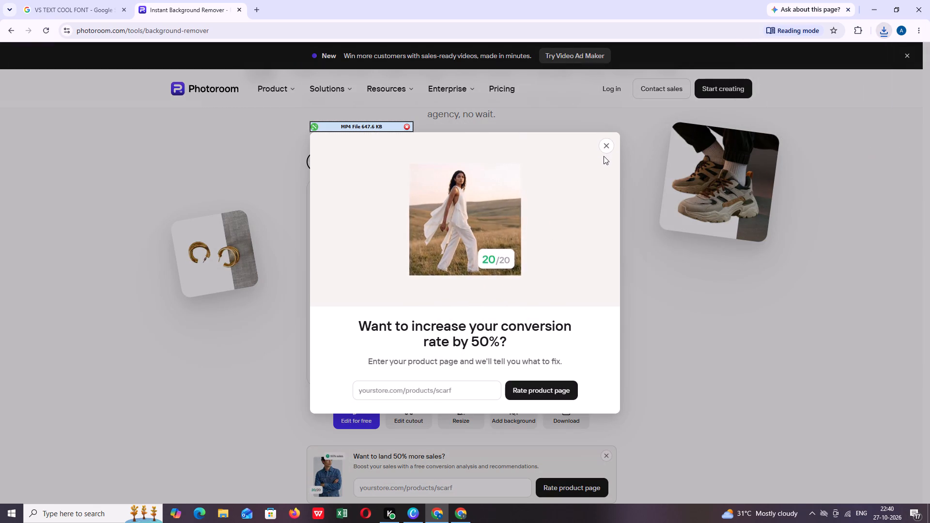
{"action": "left_click", "coordinate": [607, 149]}
Switch to Canva and rebalance the central gap by widening the Credos image slightly inward and narrowing the demon king image.
{"action": "left_click", "coordinate": [413, 513]}
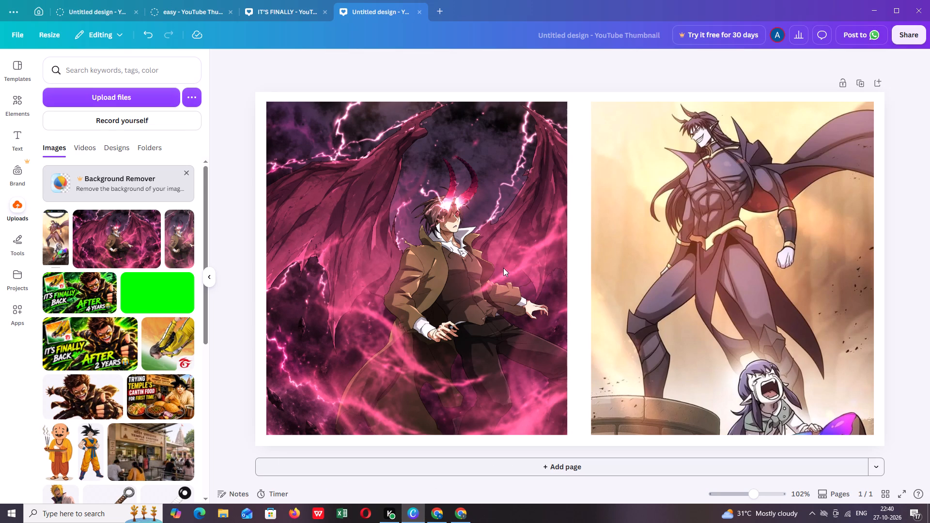
{"action": "left_click", "coordinate": [528, 262]}
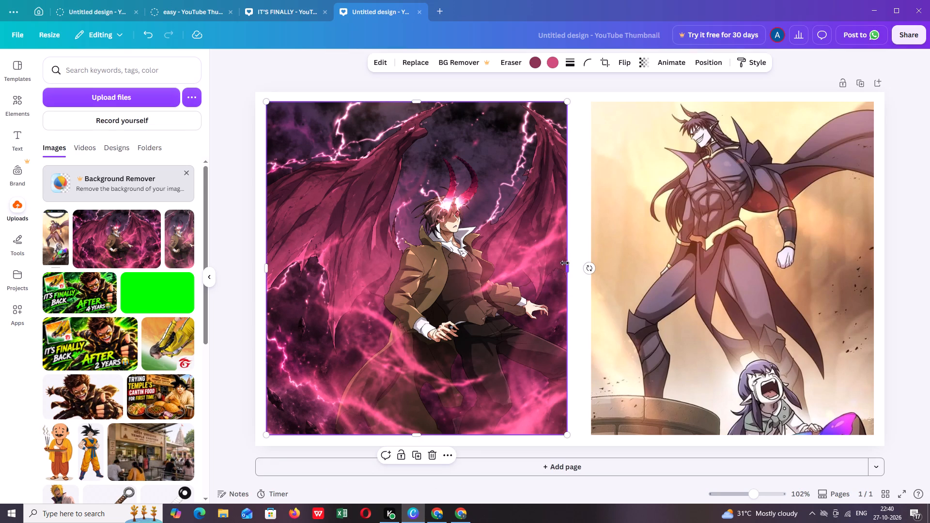
{"action": "left_click", "coordinate": [663, 233]}
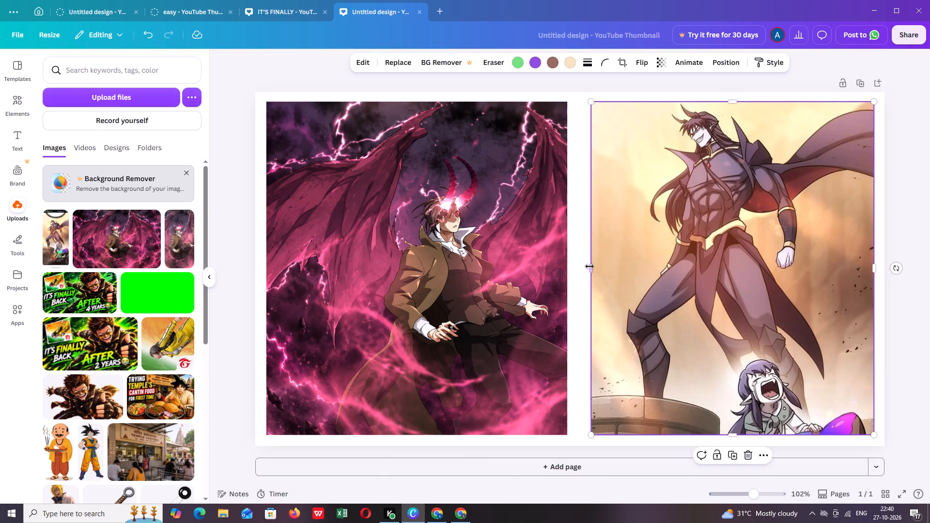
{"action": "left_click_drag", "start_coordinate": [590, 266], "coordinate": [584, 268]}
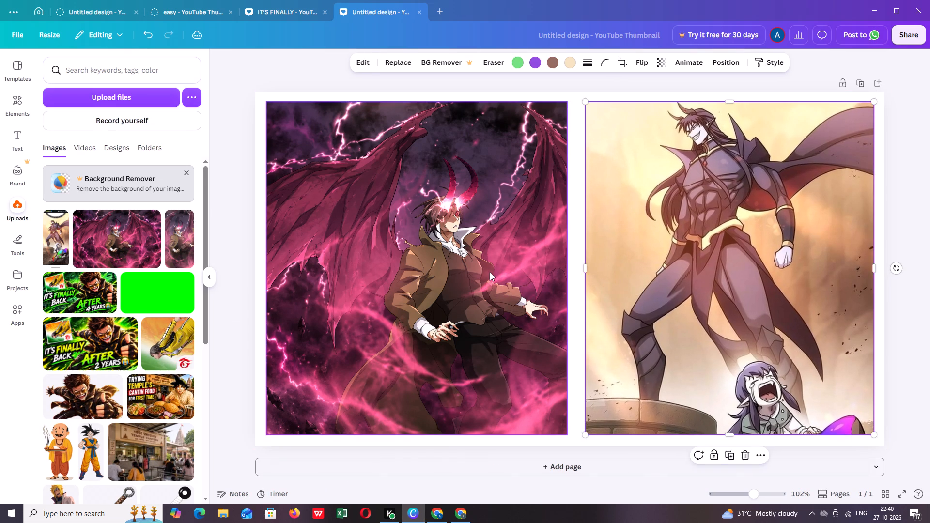
{"action": "left_click", "coordinate": [490, 272]}
{"action": "left_click_drag", "start_coordinate": [564, 266], "coordinate": [555, 268]}
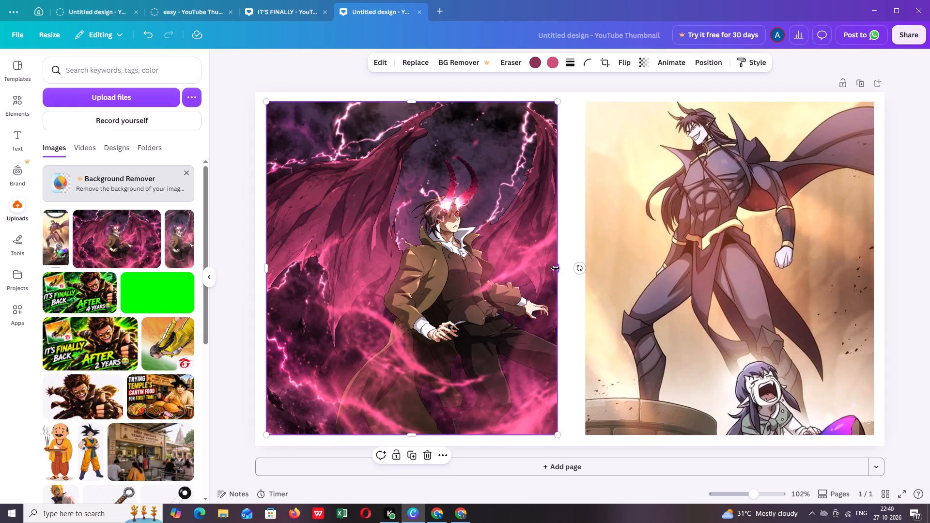
{"action": "left_click", "coordinate": [636, 251]}
{"action": "left_click", "coordinate": [586, 266]}
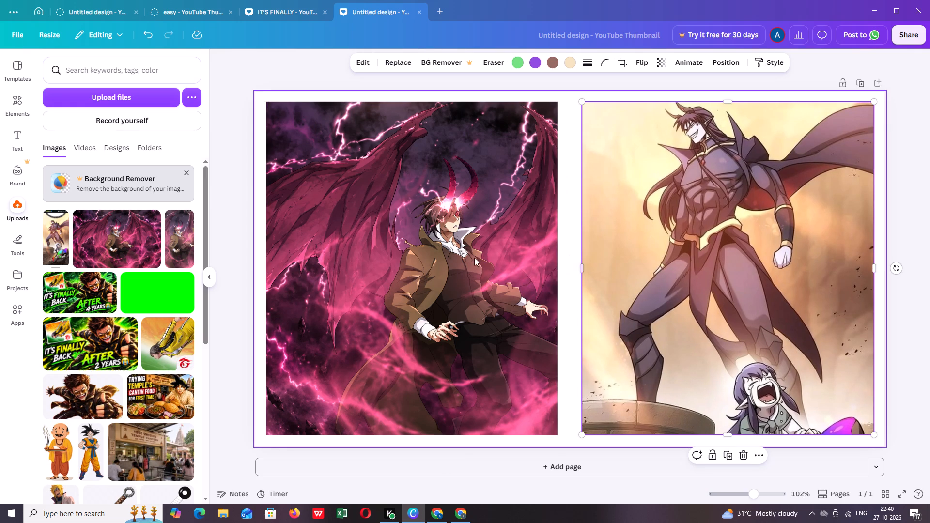
{"action": "left_click", "coordinate": [234, 240]}
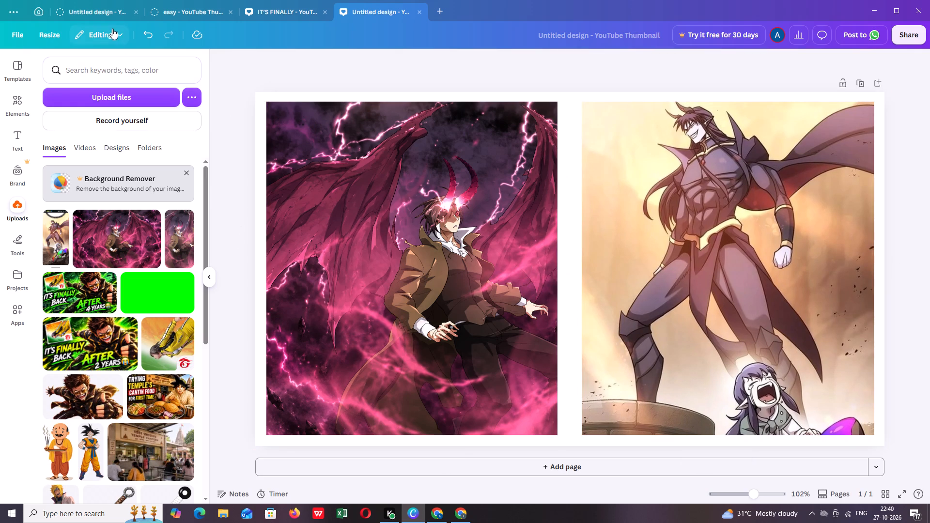
Upload the VS cutout 411790-Photoroom from the Downloads folder to the design's uploads.
{"action": "left_click", "coordinate": [109, 101]}
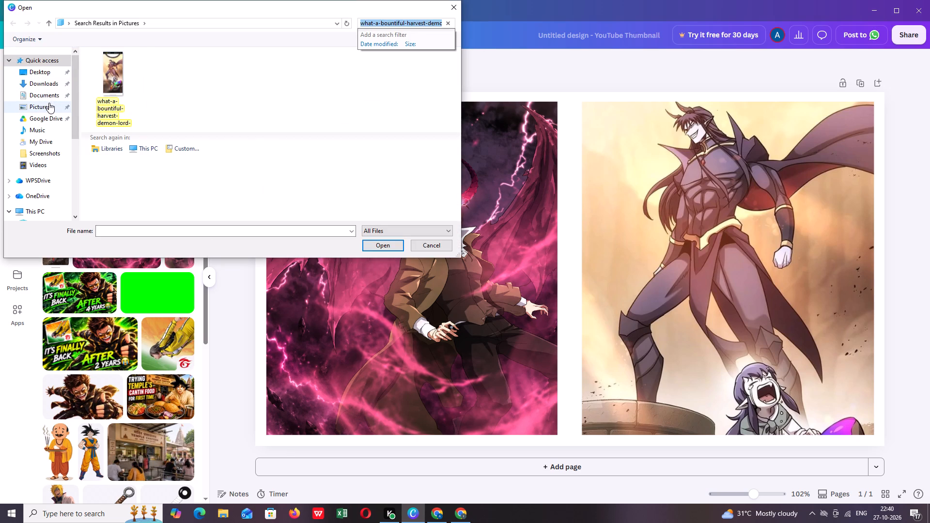
{"action": "left_click", "coordinate": [50, 81]}
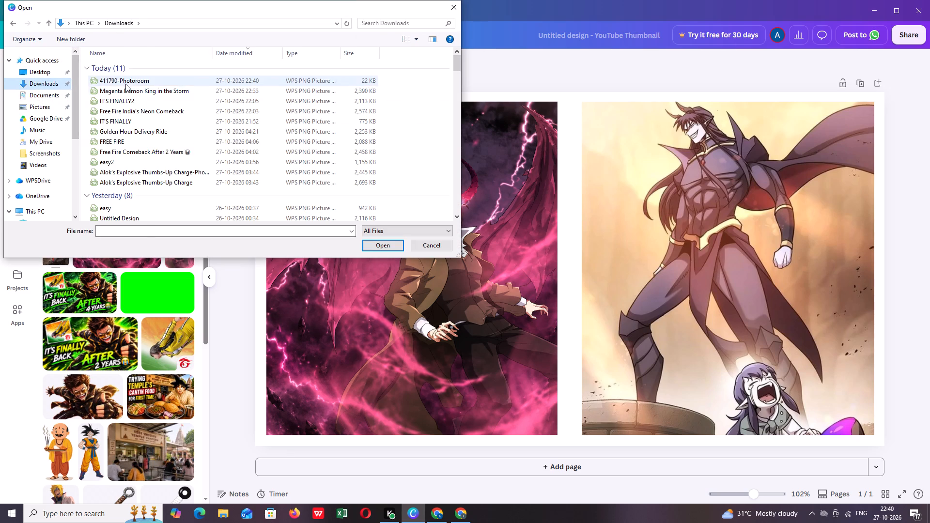
{"action": "left_click", "coordinate": [125, 81]}
{"action": "left_click", "coordinate": [396, 248]}
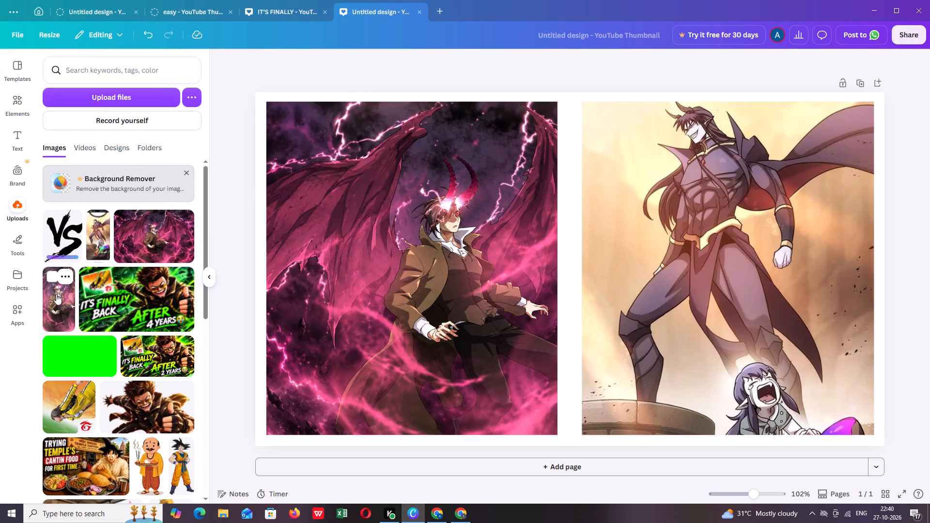
Add the uploaded black VS graphic to the thumbnail page, removing any demon king copy inserted by mistake.
{"action": "left_click", "coordinate": [56, 294]}
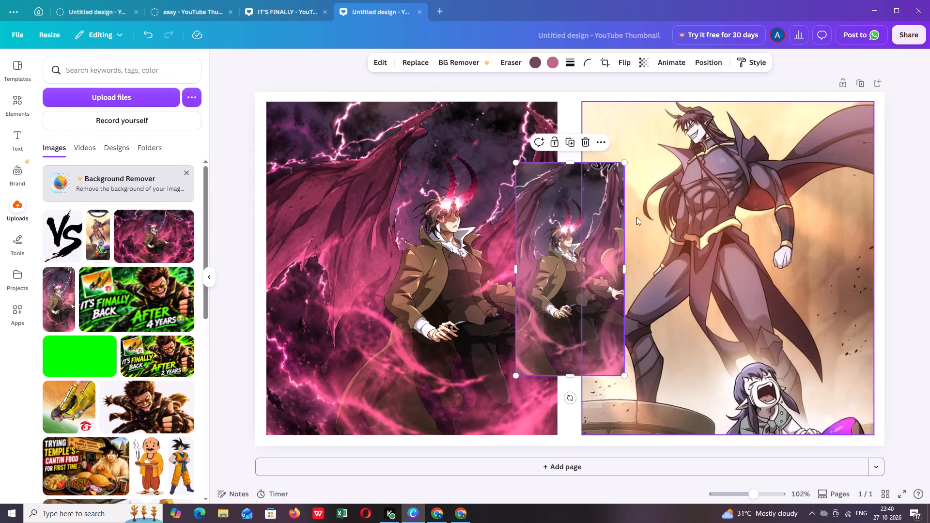
{"action": "key", "text": "Delete"}
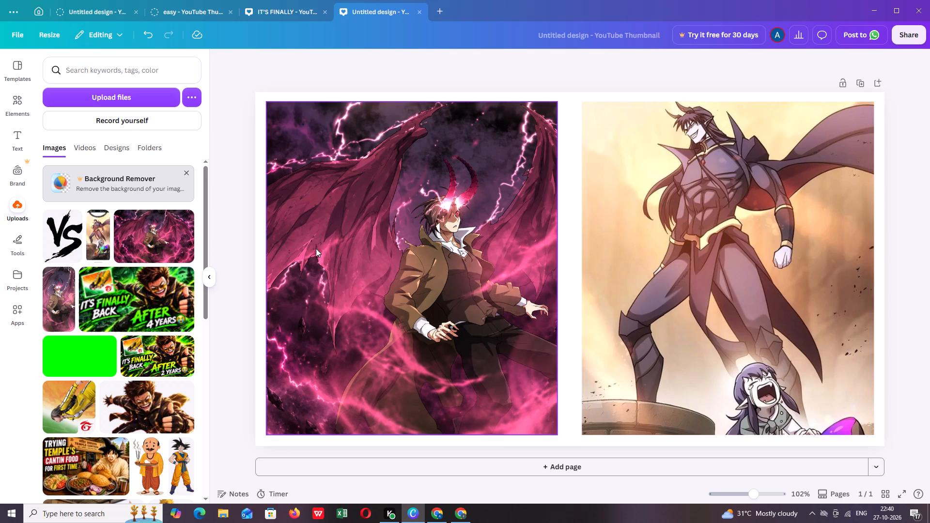
{"action": "left_click", "coordinate": [62, 237]}
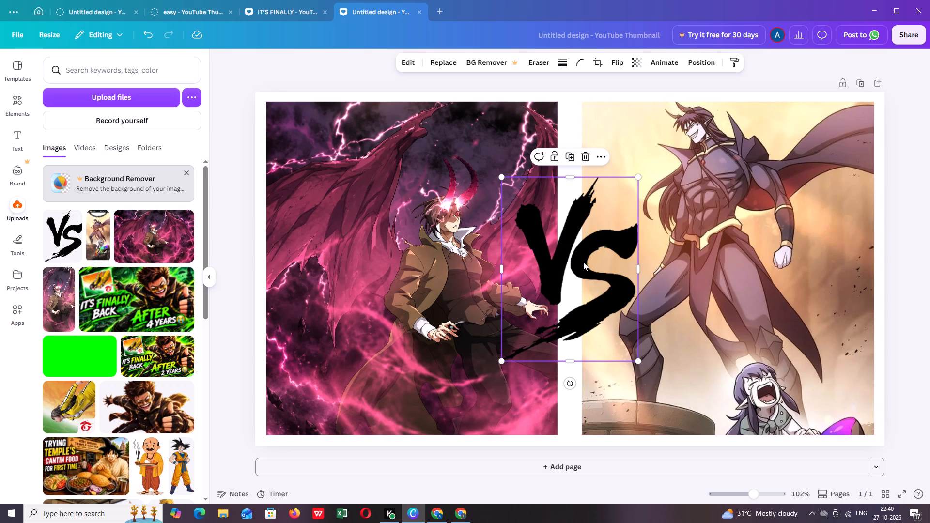
Shrink the black VS graphic proportionally to roughly half its size and centre it on the page, over the gap between the two character images.
{"action": "left_click_drag", "start_coordinate": [639, 364], "coordinate": [615, 333]}
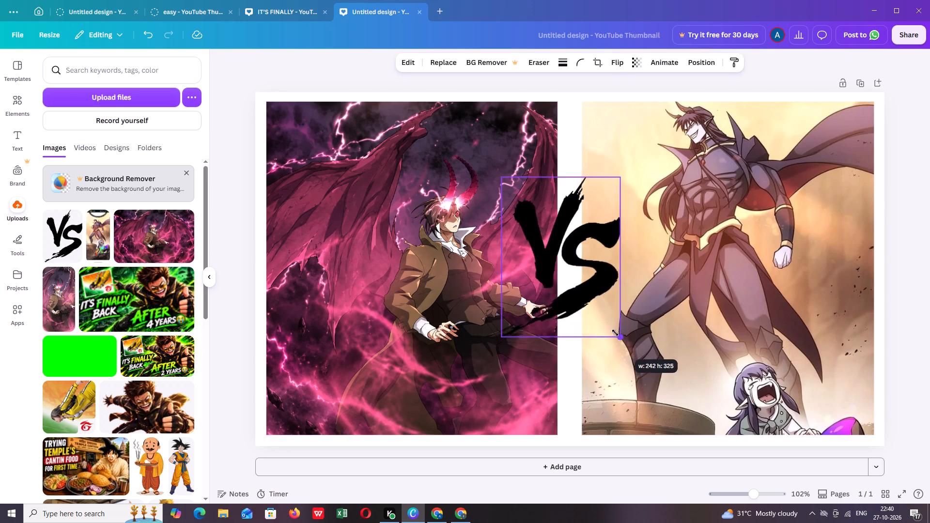
{"action": "left_click_drag", "start_coordinate": [615, 333], "coordinate": [601, 301]}
{"action": "left_click_drag", "start_coordinate": [572, 248], "coordinate": [598, 277]}
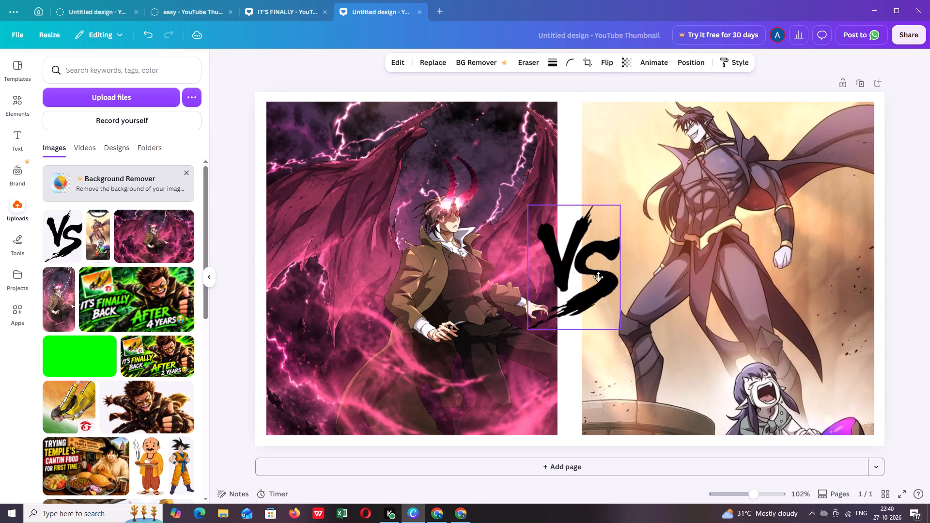
{"action": "left_click_drag", "start_coordinate": [598, 277], "coordinate": [592, 275]}
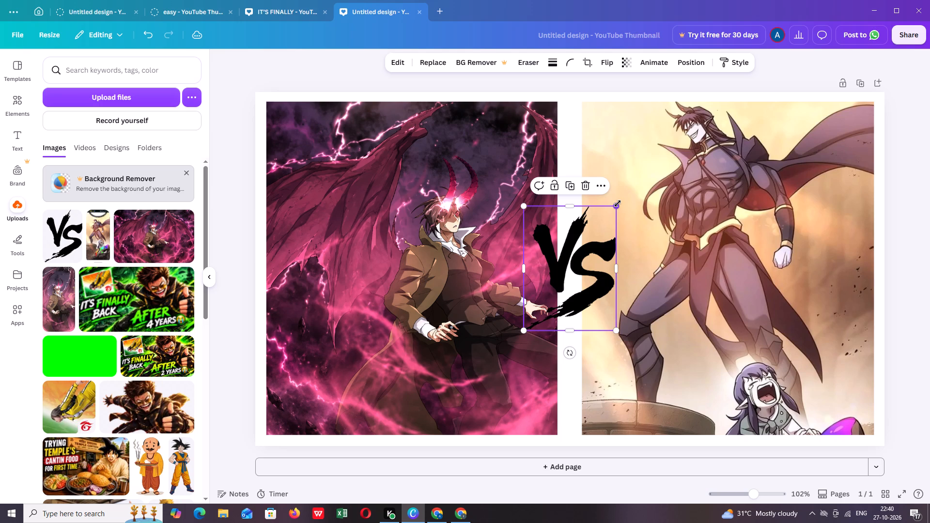
{"action": "left_click_drag", "start_coordinate": [618, 203], "coordinate": [606, 223]}
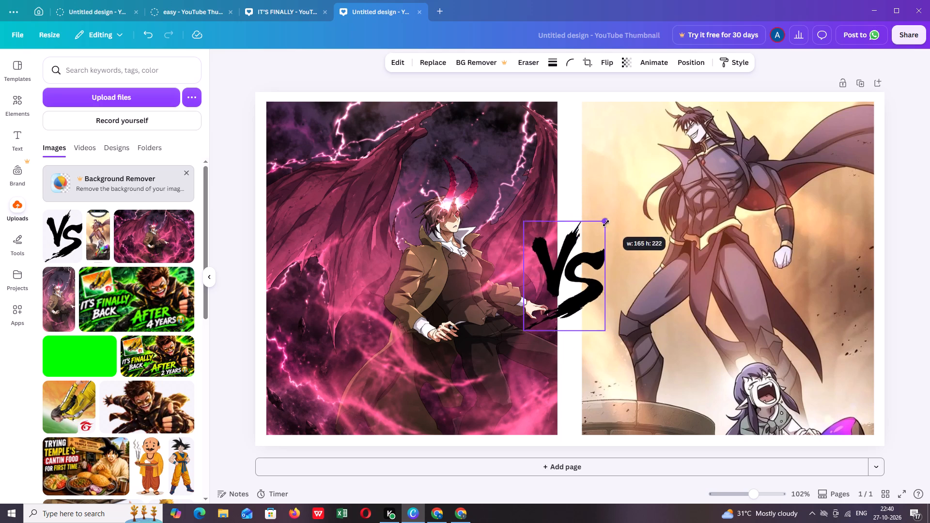
{"action": "left_click_drag", "start_coordinate": [606, 223], "coordinate": [601, 234]}
{"action": "left_click_drag", "start_coordinate": [572, 270], "coordinate": [580, 258]}
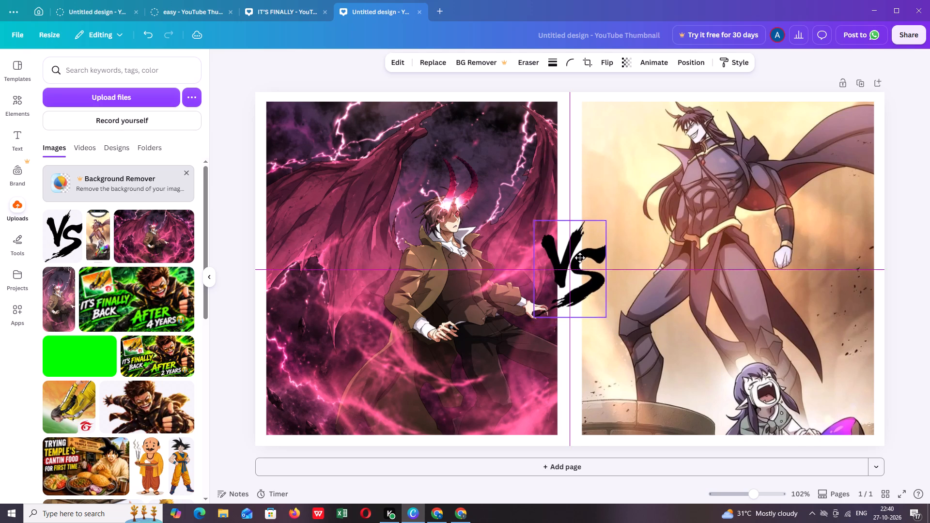
{"action": "left_click_drag", "start_coordinate": [580, 258], "coordinate": [580, 260]}
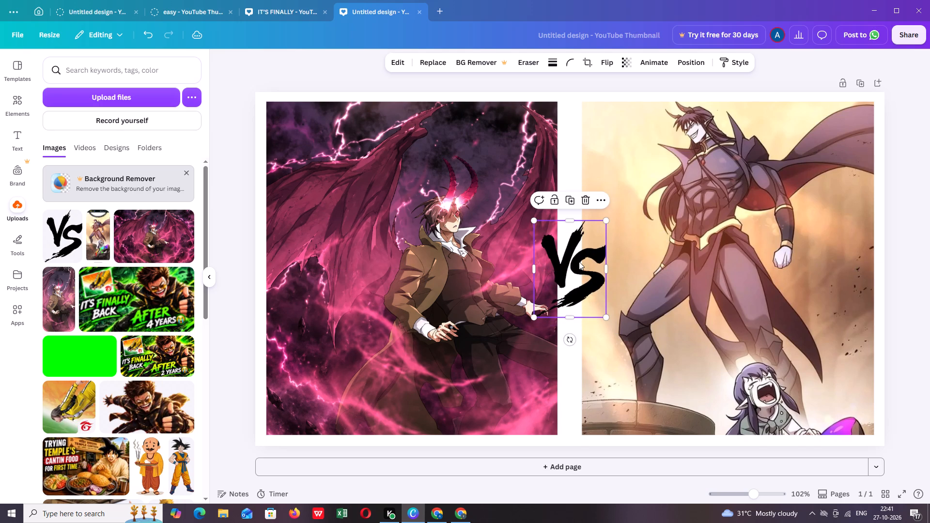
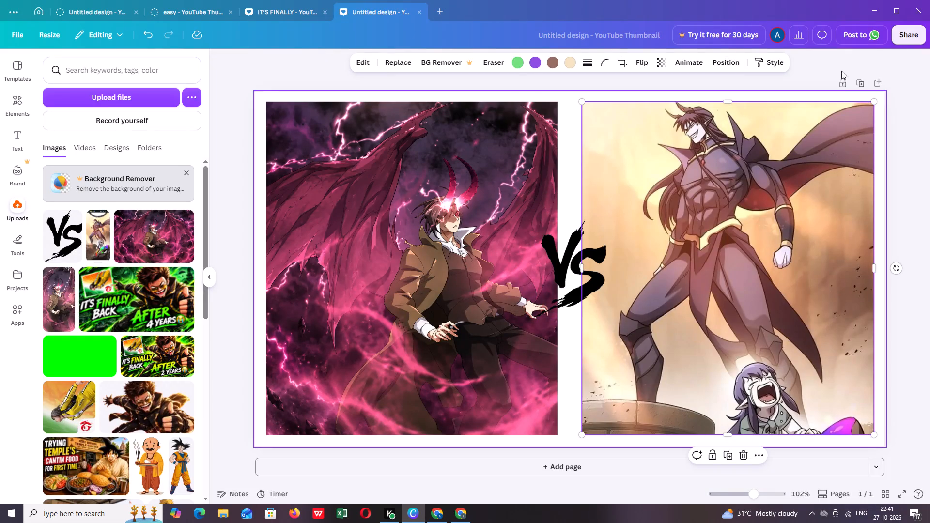
Download the finished thumbnail as a PNG and save it in the Downloads folder as Untitled Design1.
{"action": "left_click", "coordinate": [920, 123]}
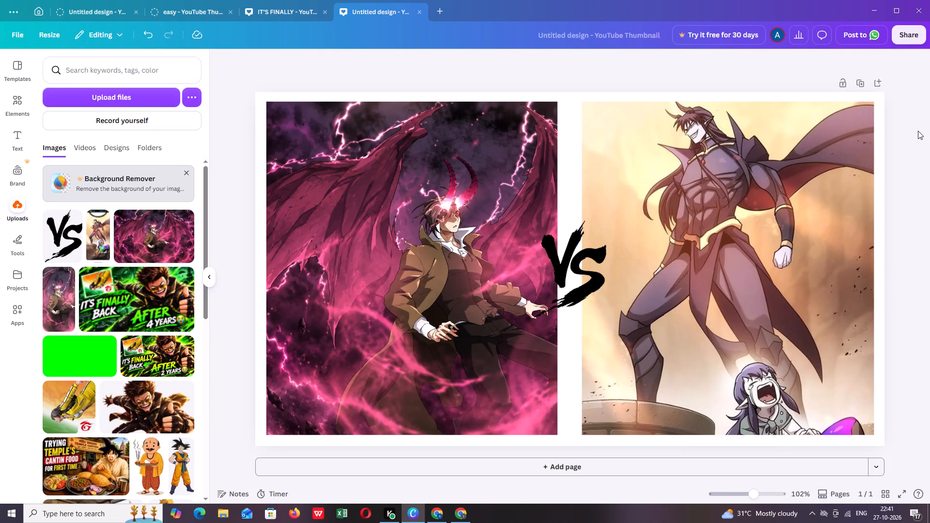
{"action": "left_click", "coordinate": [914, 30]}
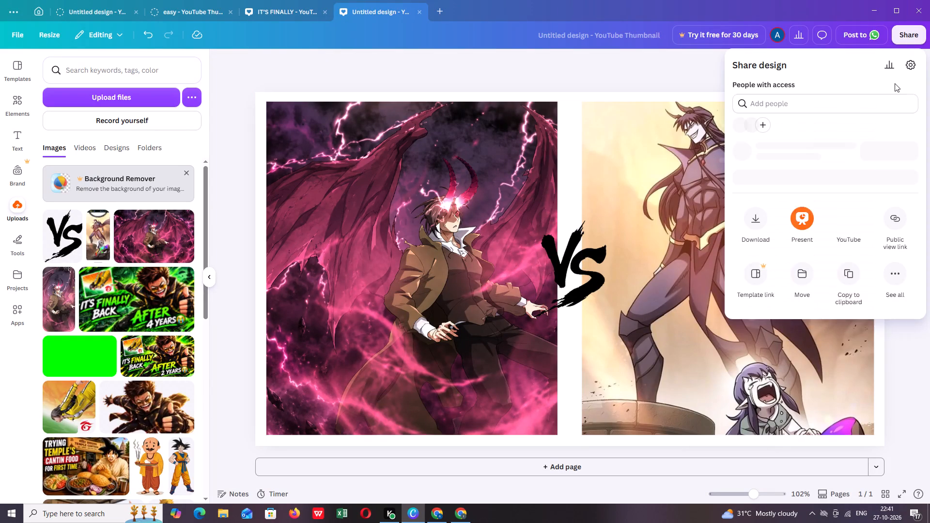
{"action": "left_click", "coordinate": [760, 260]}
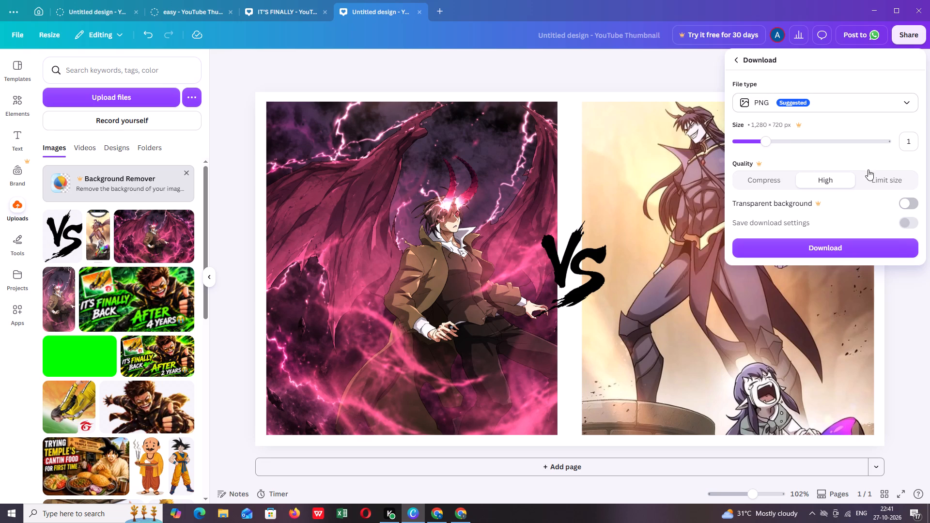
{"action": "left_click", "coordinate": [842, 252]}
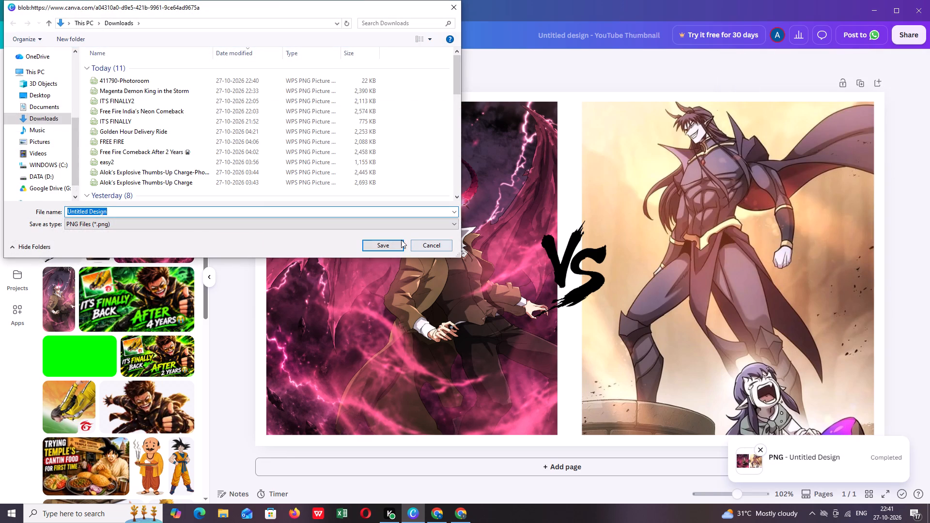
{"action": "left_click", "coordinate": [386, 244]}
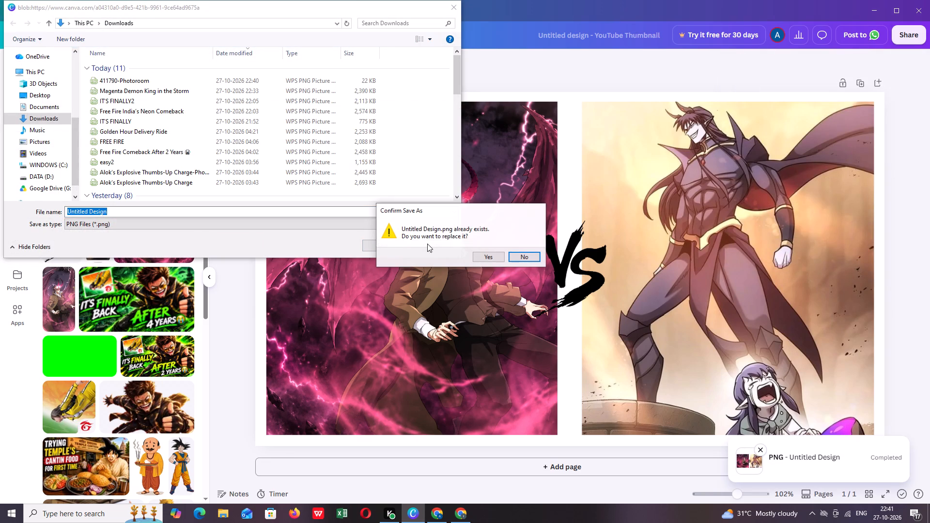
{"action": "left_click", "coordinate": [224, 211]}
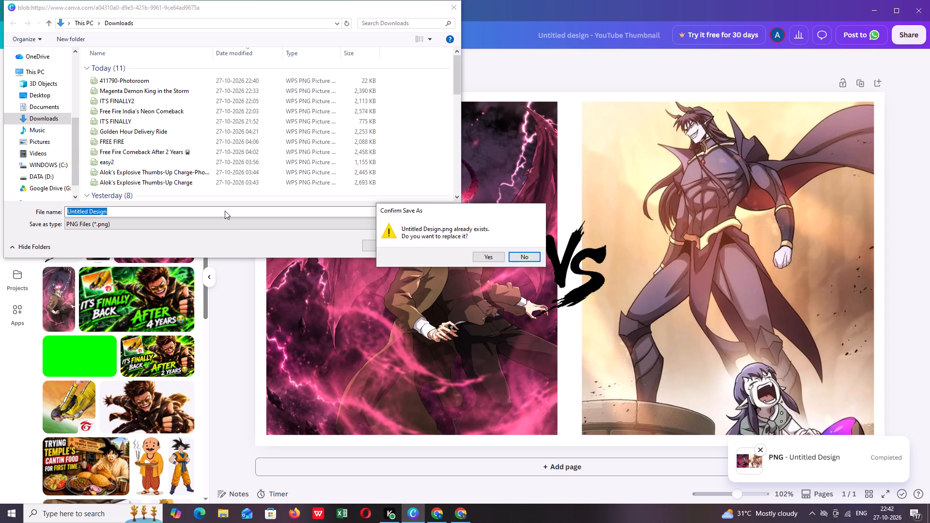
{"action": "left_click", "coordinate": [225, 210]}
{"action": "left_click", "coordinate": [521, 256]}
{"action": "left_click", "coordinate": [207, 207]}
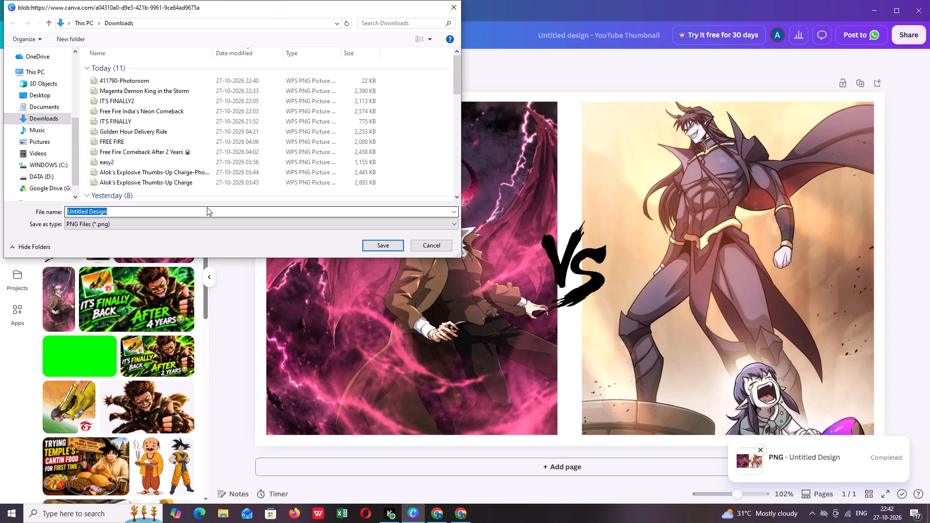
{"action": "left_click", "coordinate": [207, 204]}
{"action": "left_click", "coordinate": [207, 206]}
{"action": "left_click", "coordinate": [209, 212]}
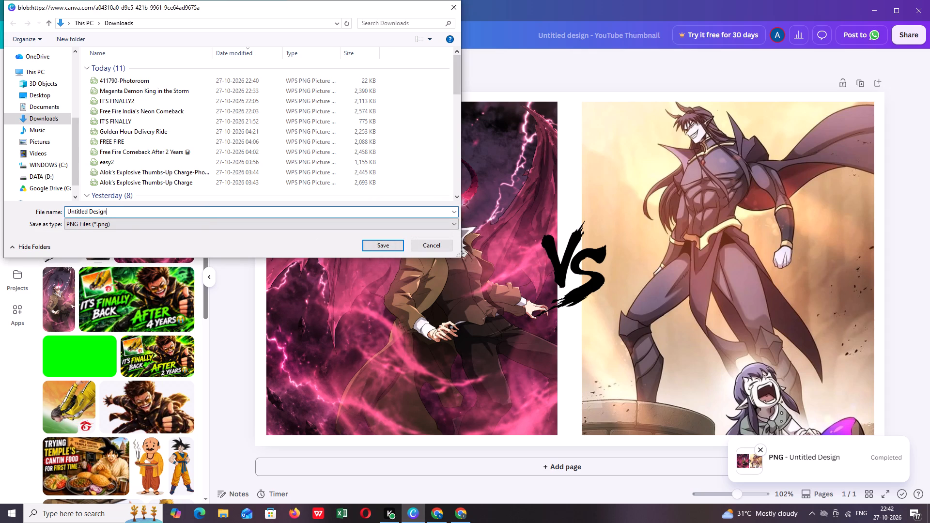
{"action": "key", "text": "1"}
{"action": "left_click", "coordinate": [389, 247]}
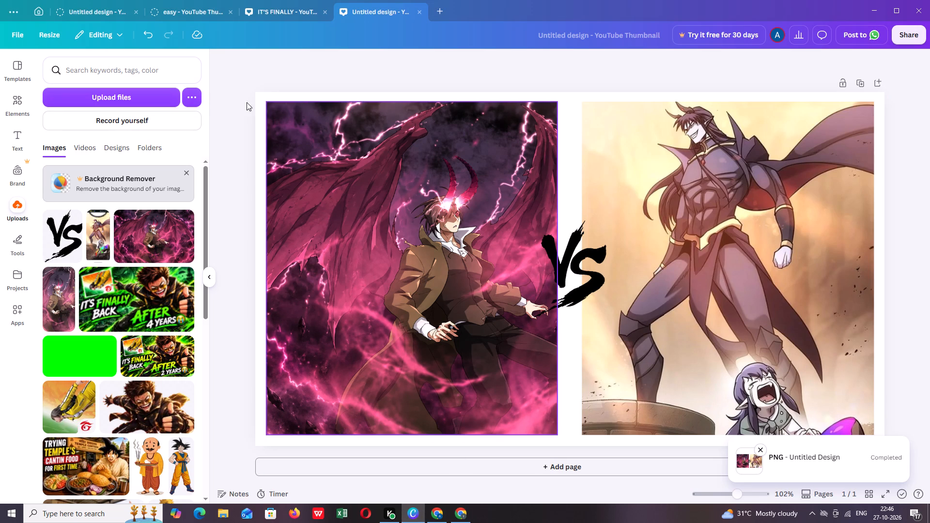
{"action": "left_click", "coordinate": [408, 234]}
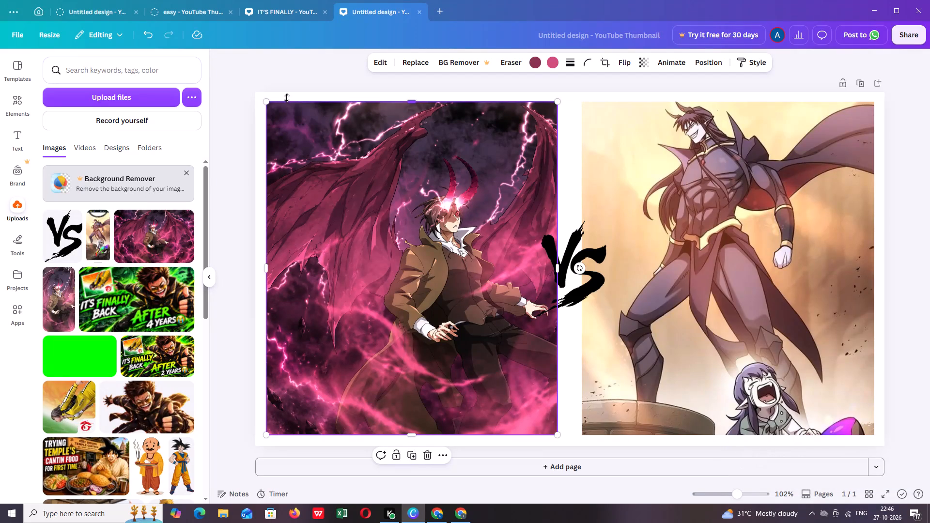
{"action": "left_click", "coordinate": [278, 82]}
{"action": "left_click_drag", "start_coordinate": [261, 94], "coordinate": [527, 225]}
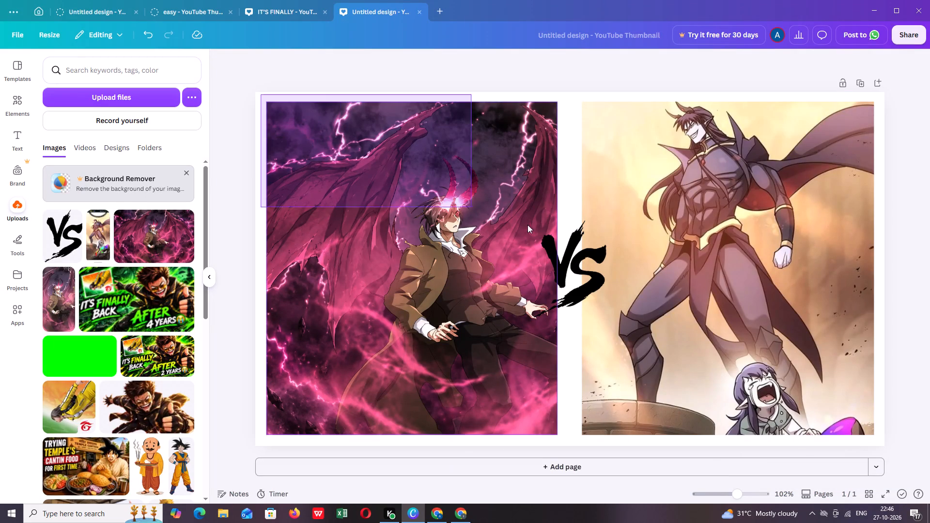
{"action": "left_click_drag", "start_coordinate": [527, 225], "coordinate": [928, 463]}
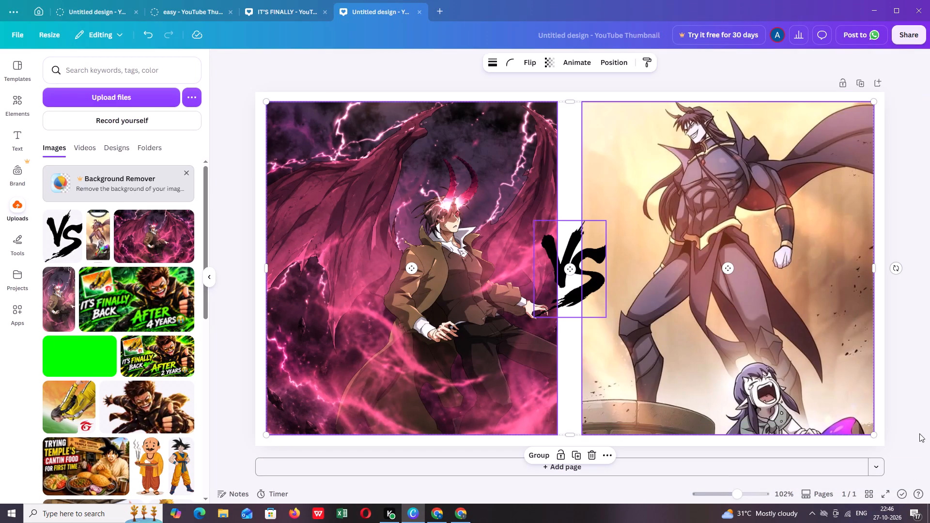
{"action": "key", "text": "Delete"}
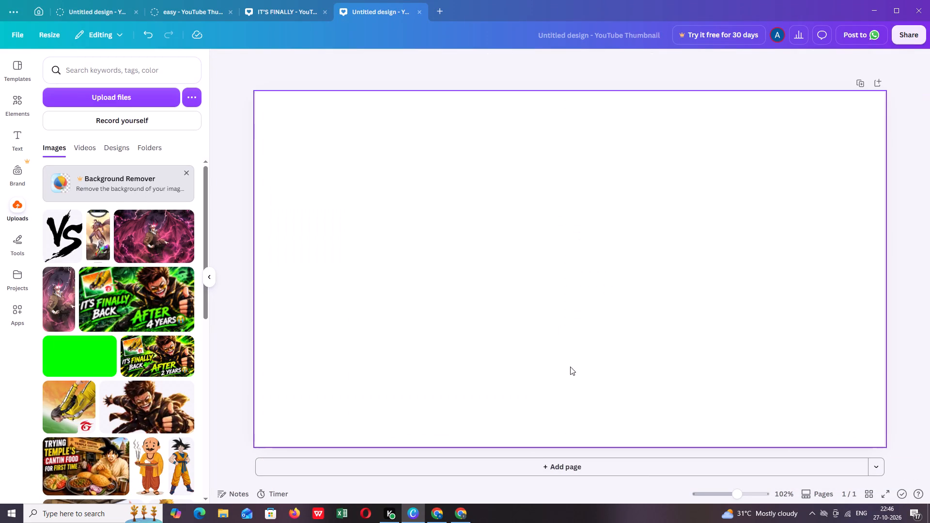
Upload "Crimson vs Gold_ Scammer Showdown" from the Downloads folder and place it on the blank page.
{"action": "left_click", "coordinate": [131, 105]}
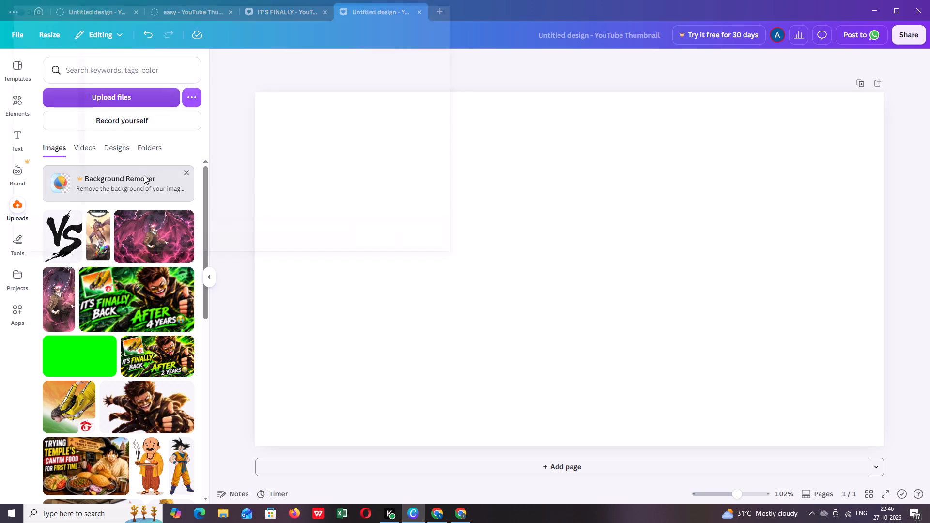
{"action": "left_click", "coordinate": [140, 80]}
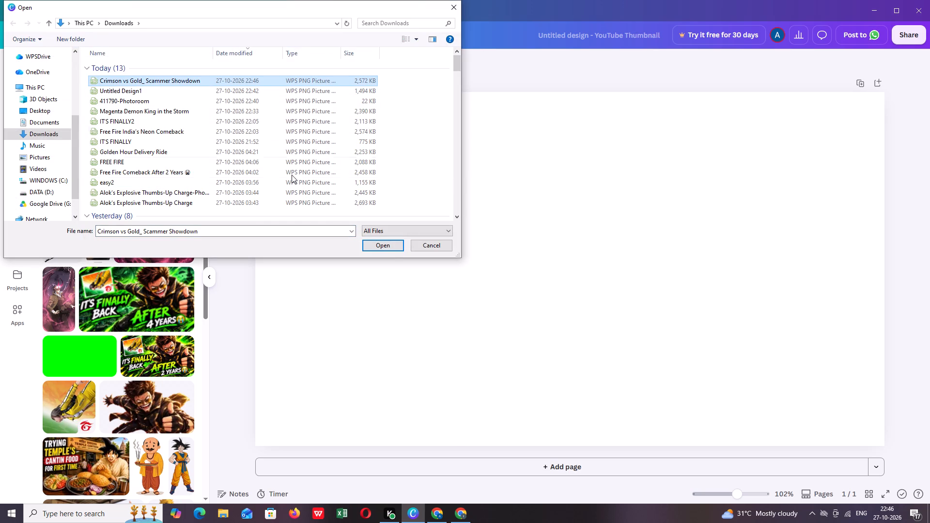
{"action": "left_click", "coordinate": [392, 247]}
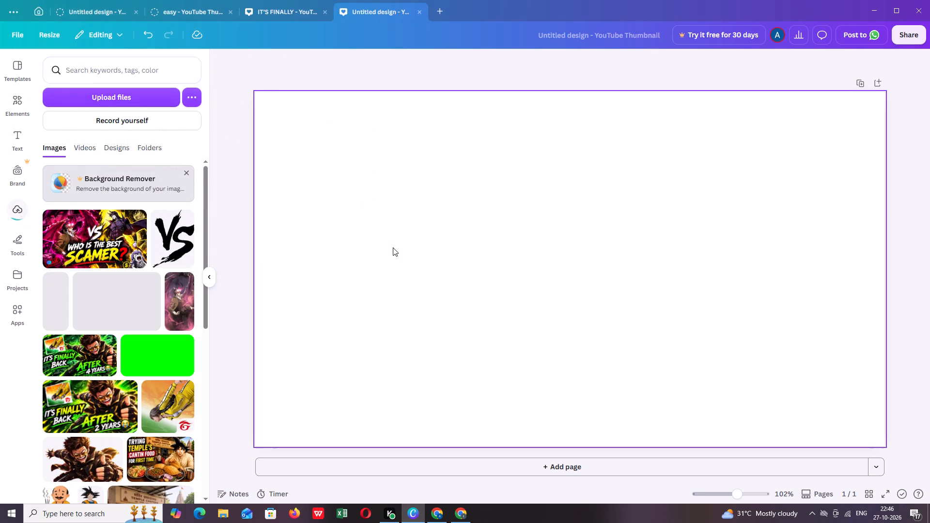
{"action": "left_click", "coordinate": [70, 221]}
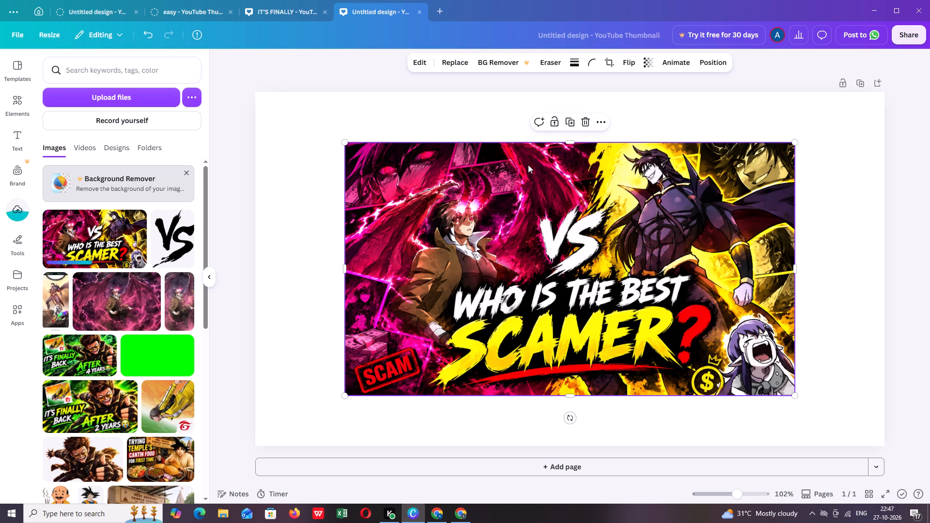
Enlarge the Crimson vs Gold image from its corner and extend it to the full height of the thumbnail page.
{"action": "left_click_drag", "start_coordinate": [346, 139], "coordinate": [255, 110]}
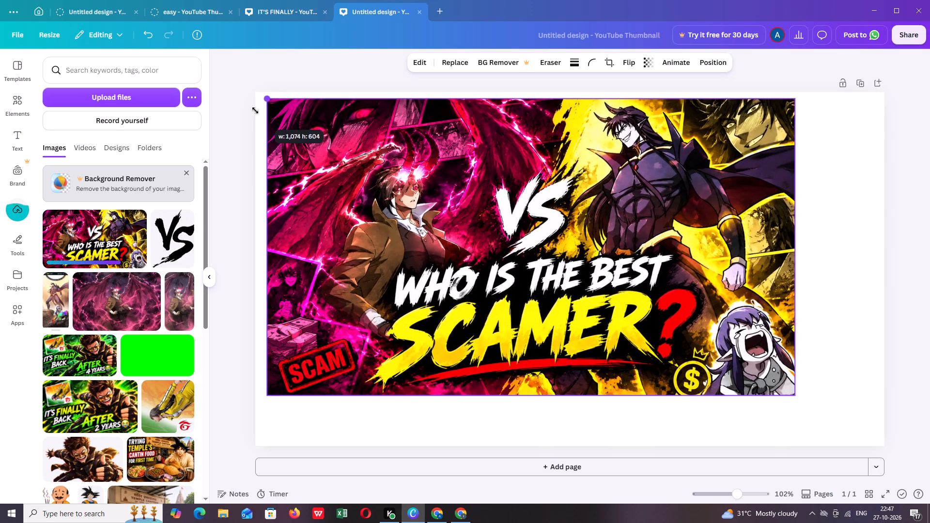
{"action": "left_click_drag", "start_coordinate": [255, 110], "coordinate": [247, 108]}
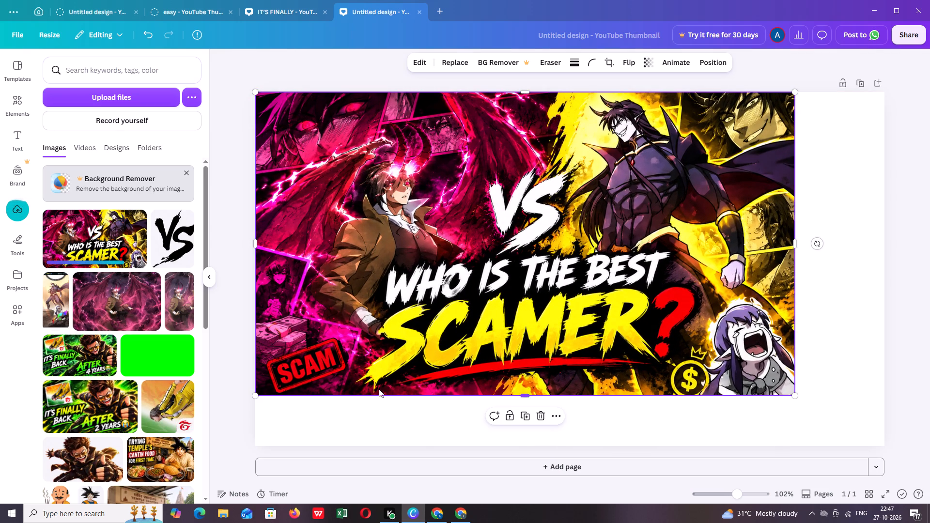
{"action": "left_click_drag", "start_coordinate": [524, 397], "coordinate": [526, 403]}
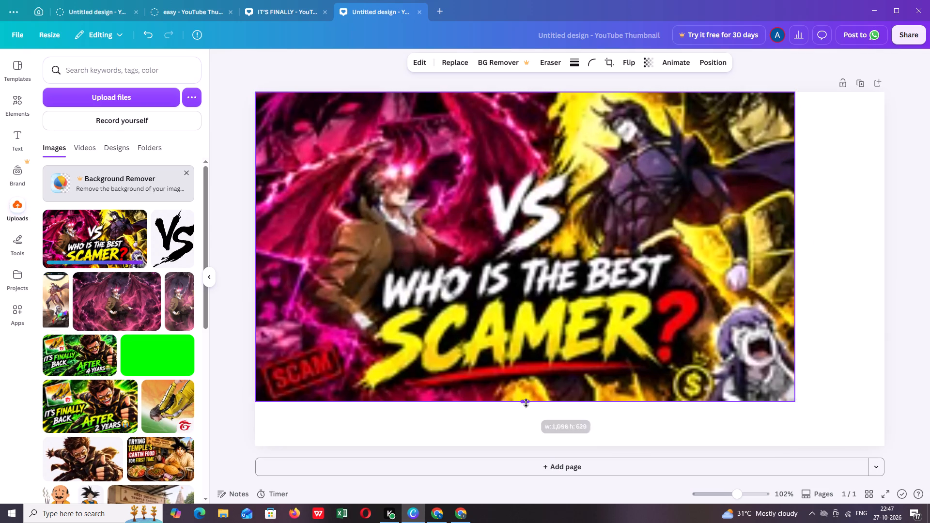
{"action": "left_click_drag", "start_coordinate": [526, 403], "coordinate": [545, 397]}
{"action": "left_click_drag", "start_coordinate": [542, 312], "coordinate": [545, 364]}
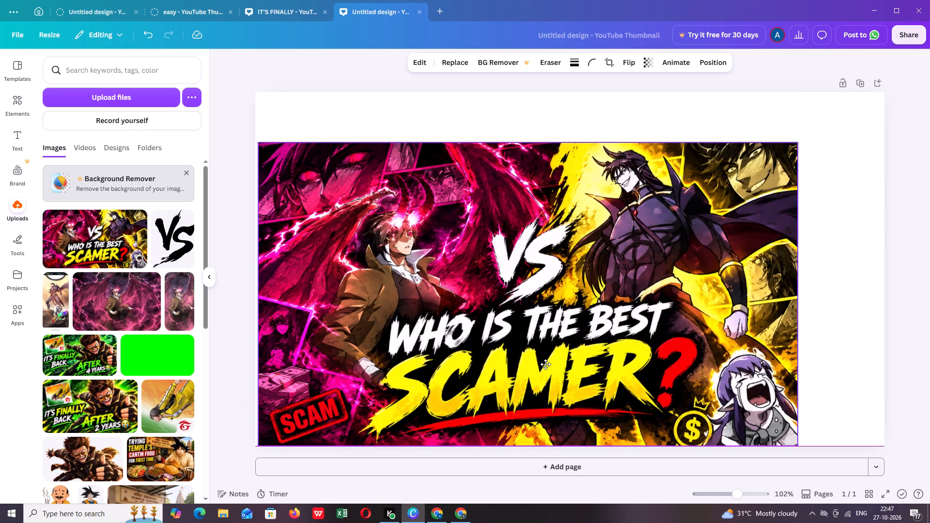
{"action": "left_click_drag", "start_coordinate": [545, 364], "coordinate": [542, 364]}
{"action": "left_click_drag", "start_coordinate": [524, 142], "coordinate": [528, 125]}
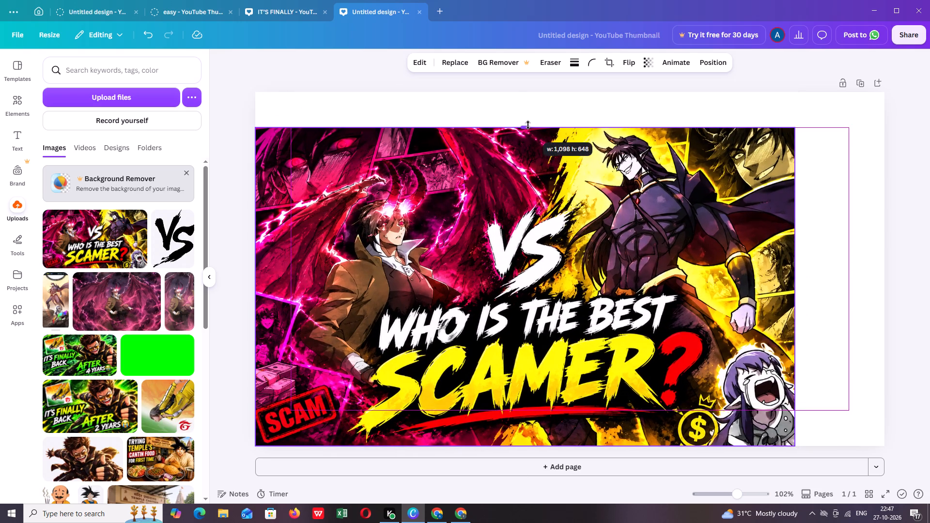
{"action": "left_click_drag", "start_coordinate": [528, 125], "coordinate": [535, 91]}
Centre the image on the page and extend both of its sides to fill the full 1,280 by 720 thumbnail.
{"action": "left_click_drag", "start_coordinate": [544, 173], "coordinate": [598, 176]}
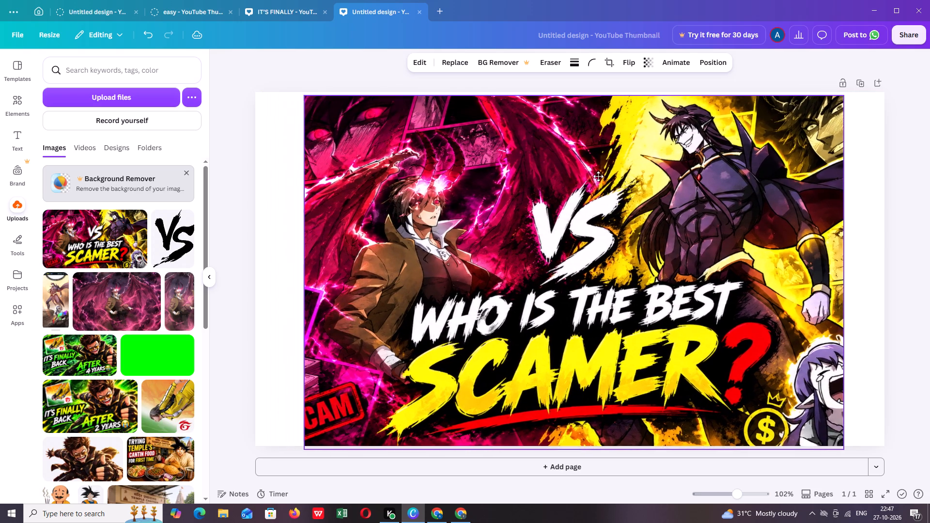
{"action": "left_click_drag", "start_coordinate": [598, 176], "coordinate": [611, 171]}
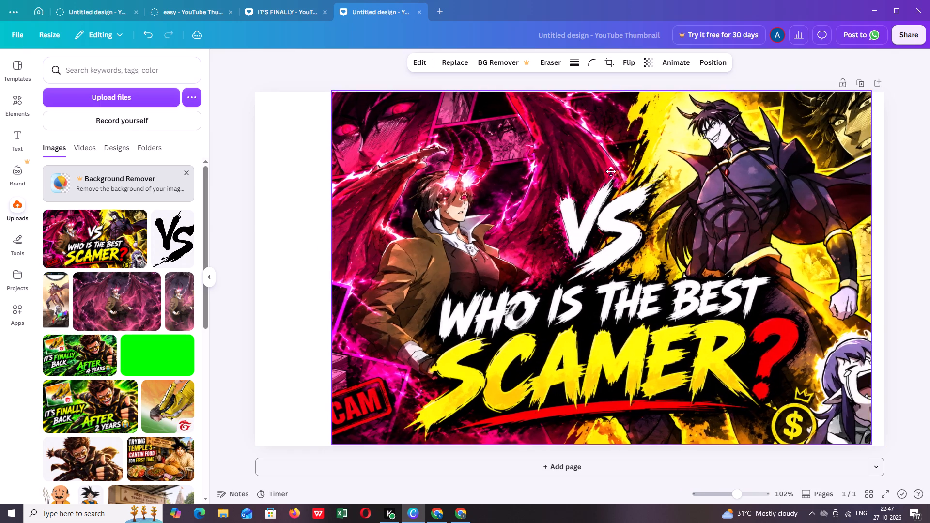
{"action": "left_click_drag", "start_coordinate": [611, 171], "coordinate": [589, 173]}
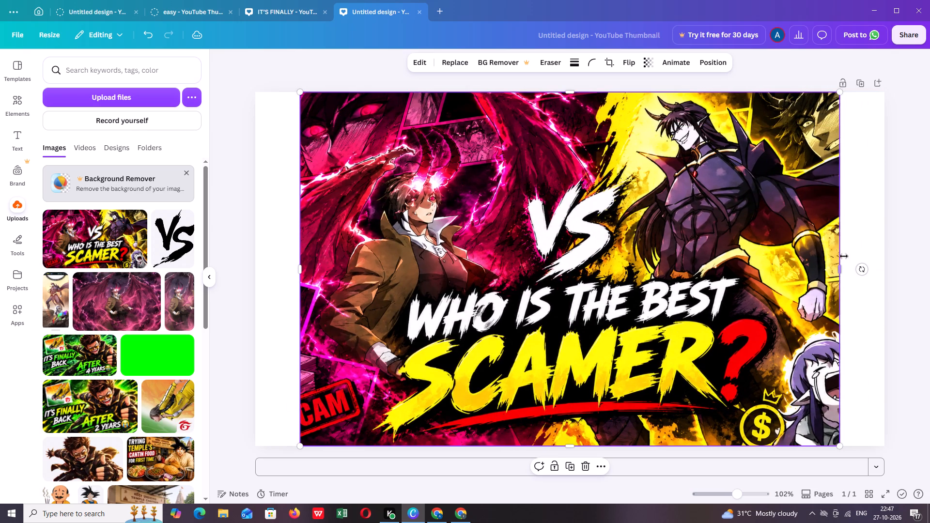
{"action": "left_click_drag", "start_coordinate": [840, 267], "coordinate": [884, 268]}
{"action": "left_click_drag", "start_coordinate": [300, 270], "coordinate": [269, 273]}
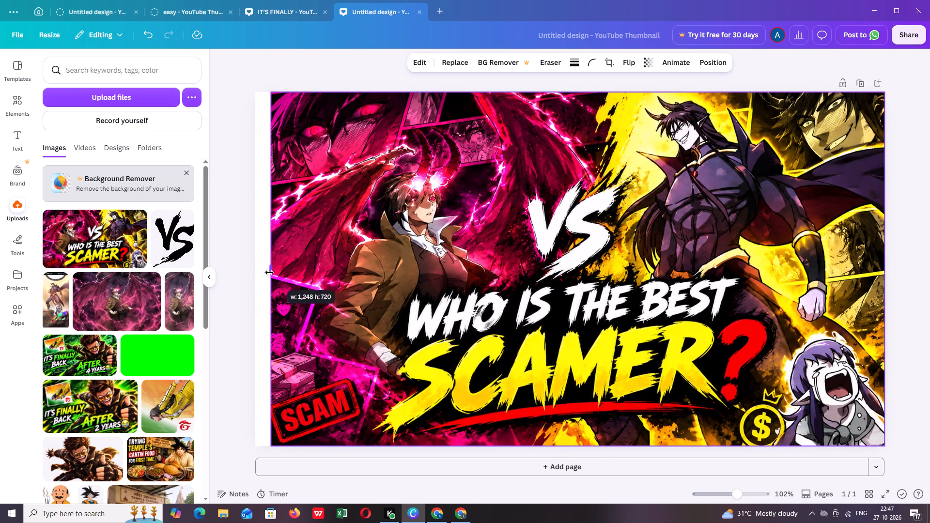
{"action": "left_click_drag", "start_coordinate": [269, 273], "coordinate": [254, 274]}
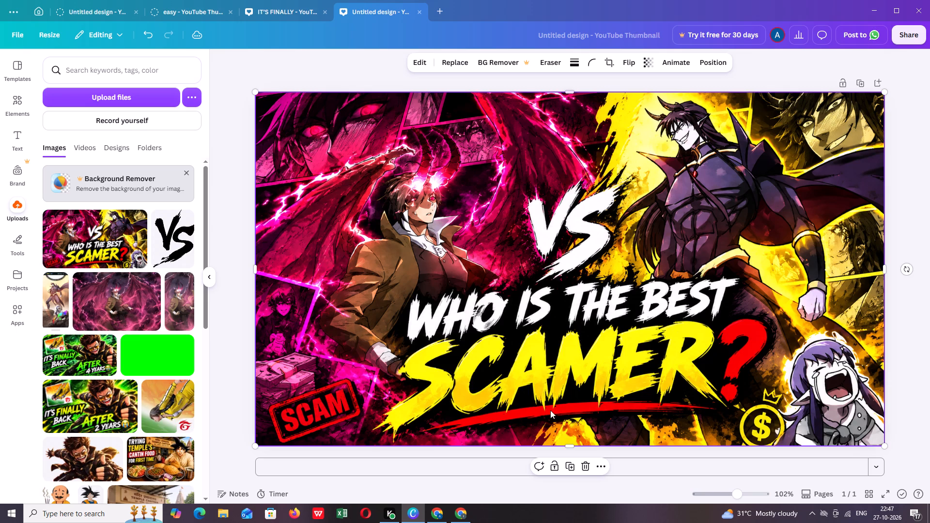
{"action": "left_click", "coordinate": [567, 446]}
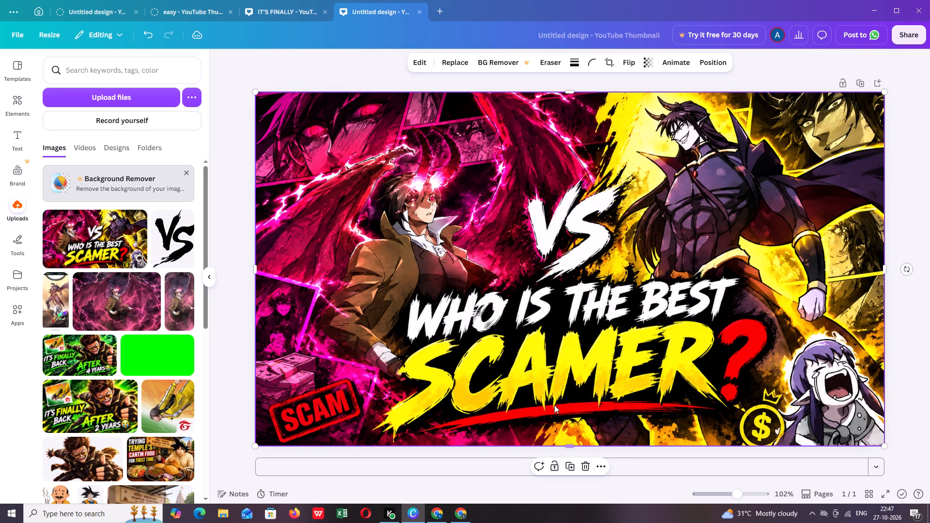
{"action": "left_click", "coordinate": [255, 95]}
{"action": "left_click", "coordinate": [567, 93]}
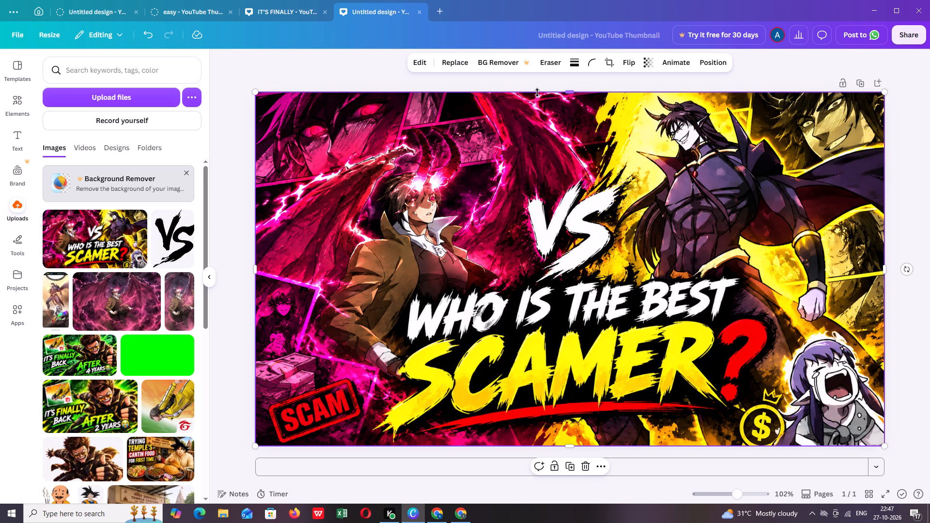
{"action": "left_click", "coordinate": [567, 91]}
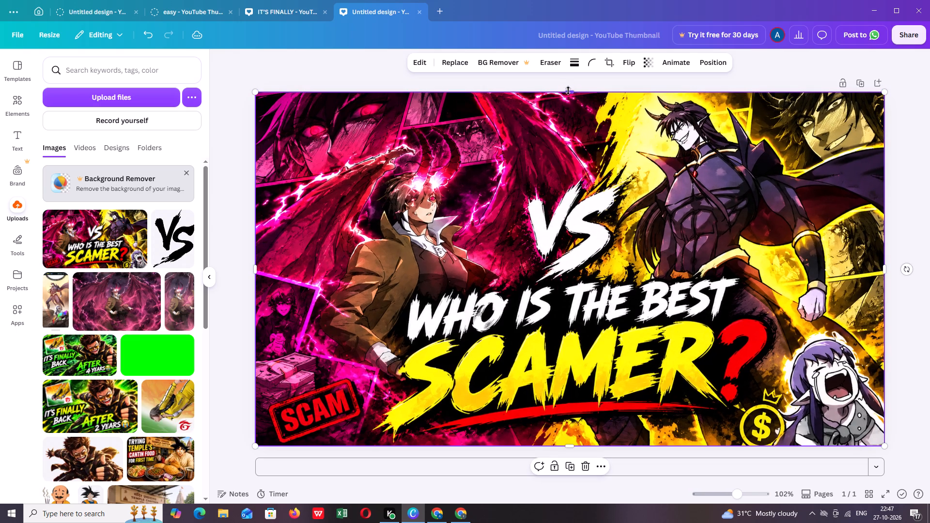
{"action": "left_click", "coordinate": [230, 266]}
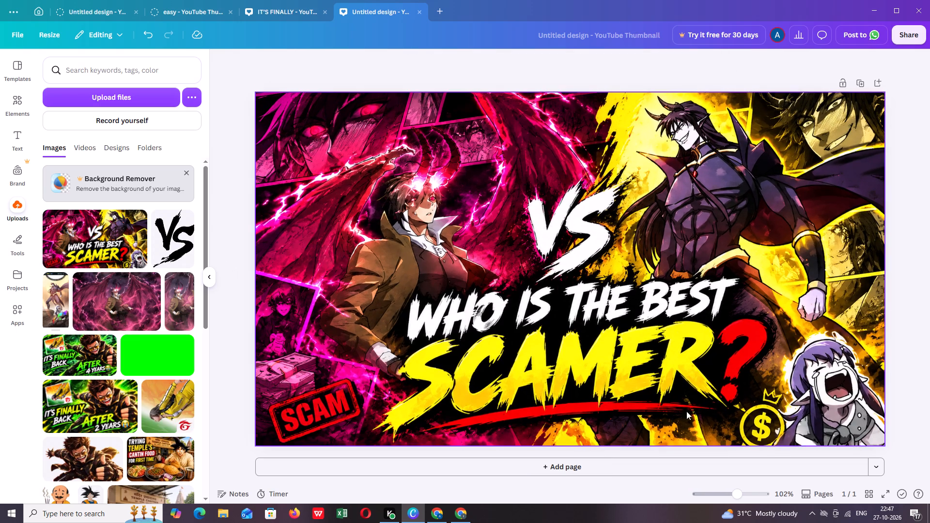
Fine-tune the image's lower edge to a height of about 717 and realign the image with the page borders.
{"action": "left_click_drag", "start_coordinate": [657, 380], "coordinate": [651, 358]}
{"action": "left_click", "coordinate": [585, 109]}
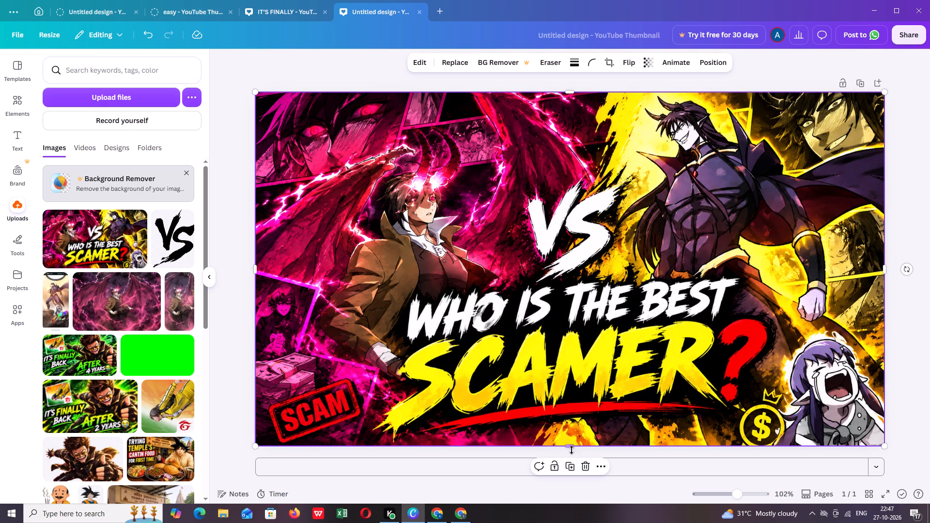
{"action": "left_click", "coordinate": [570, 448]}
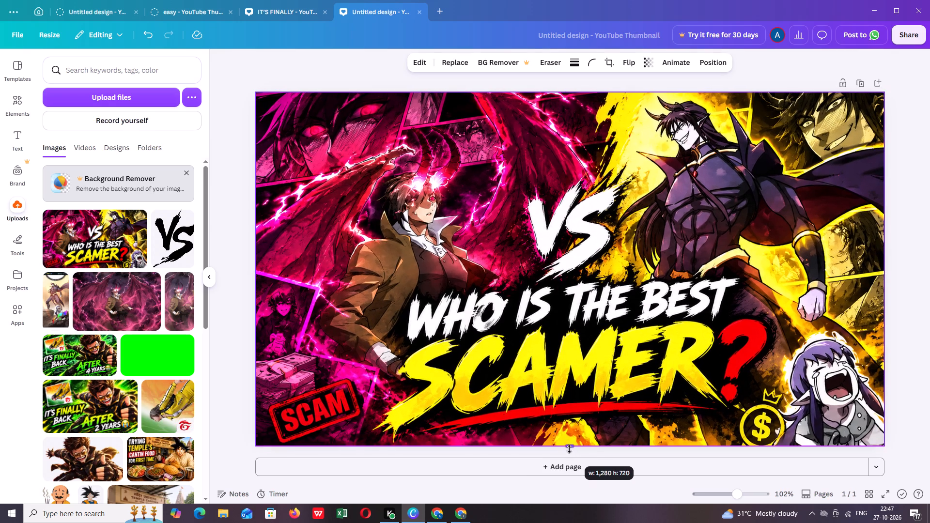
{"action": "left_click_drag", "start_coordinate": [549, 279], "coordinate": [546, 265]}
{"action": "left_click", "coordinate": [565, 433]}
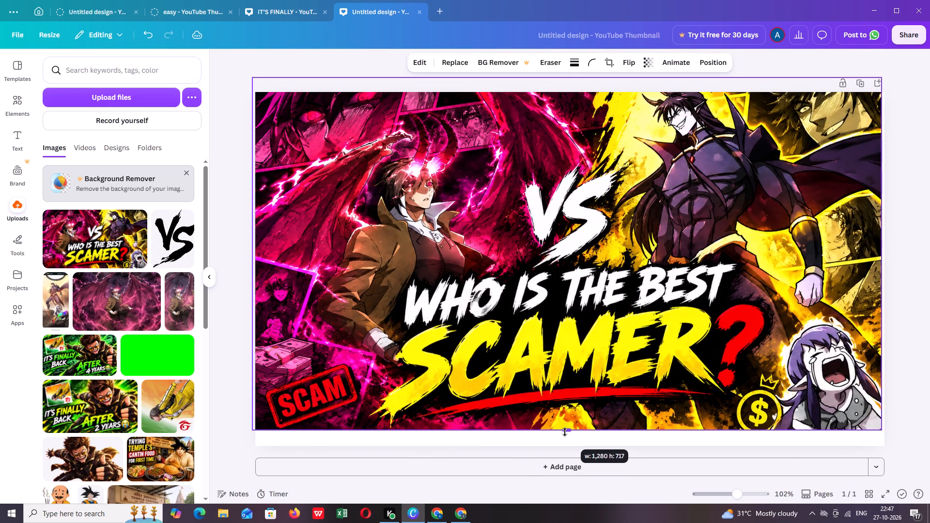
{"action": "left_click_drag", "start_coordinate": [576, 355], "coordinate": [575, 370]}
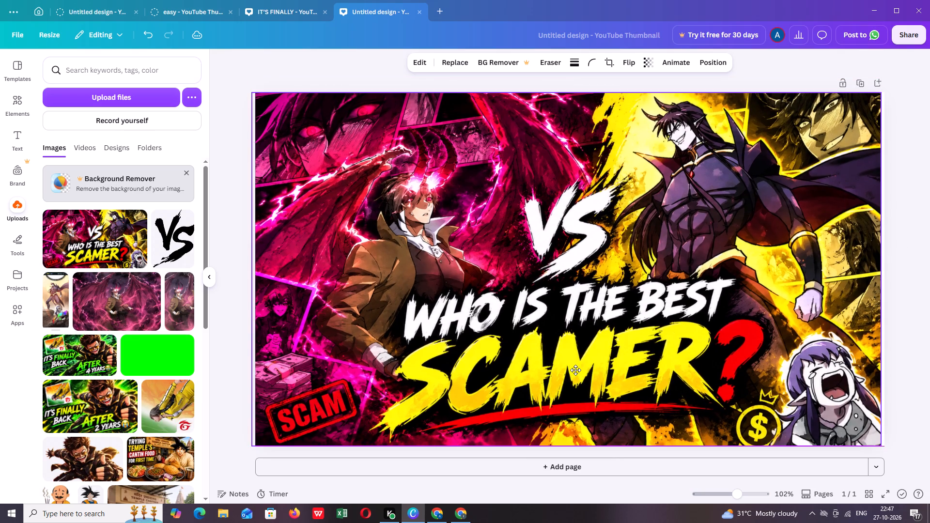
{"action": "left_click_drag", "start_coordinate": [575, 370], "coordinate": [577, 370]}
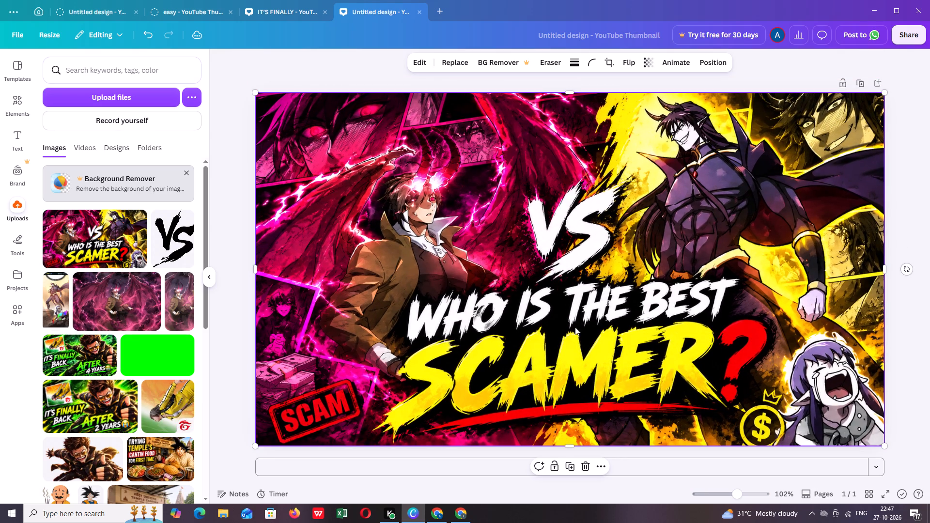
{"action": "left_click", "coordinate": [327, 71]}
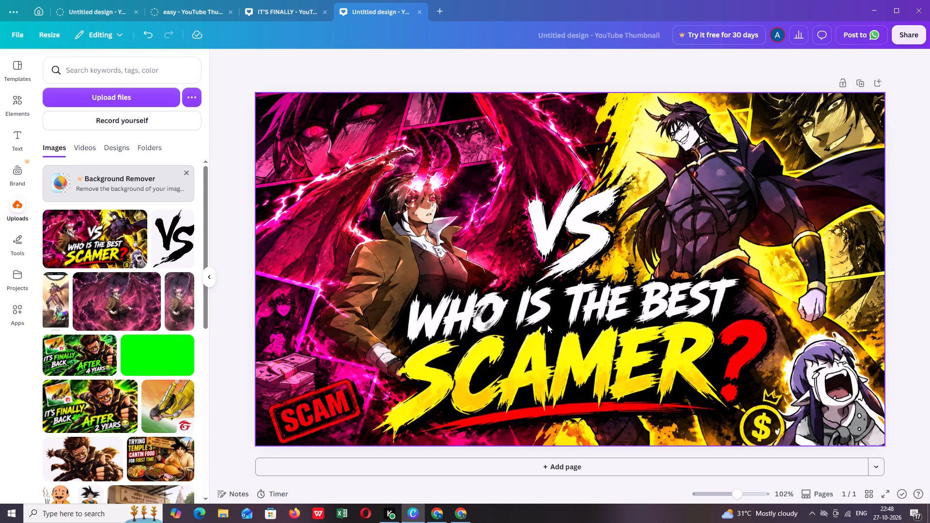
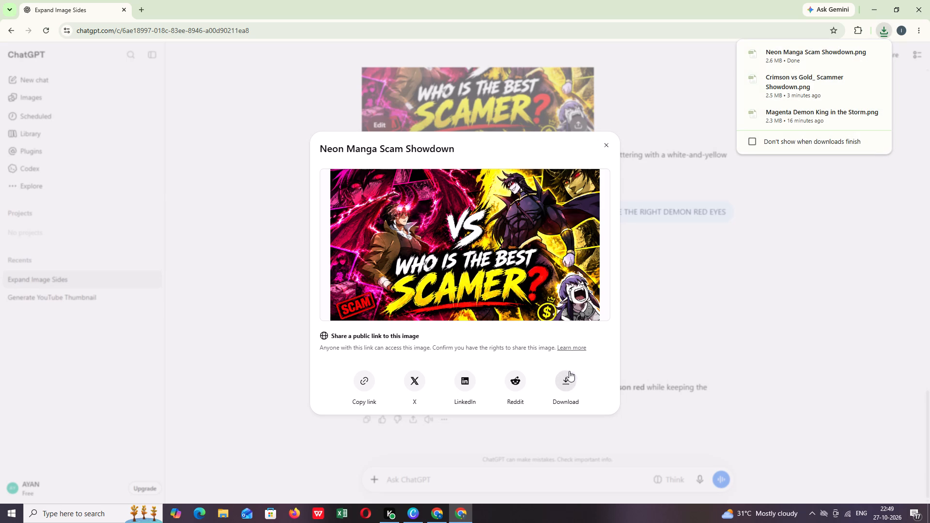
Switch to Canva and upload Neon Manga Scam Showdown from the Downloads folder.
{"action": "left_click", "coordinate": [419, 515]}
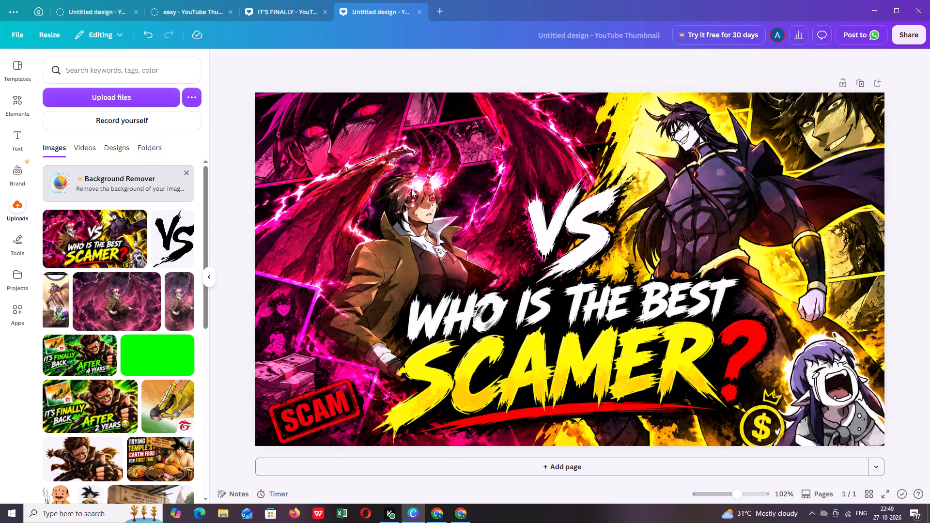
{"action": "left_click", "coordinate": [593, 210]}
{"action": "left_click", "coordinate": [594, 211]}
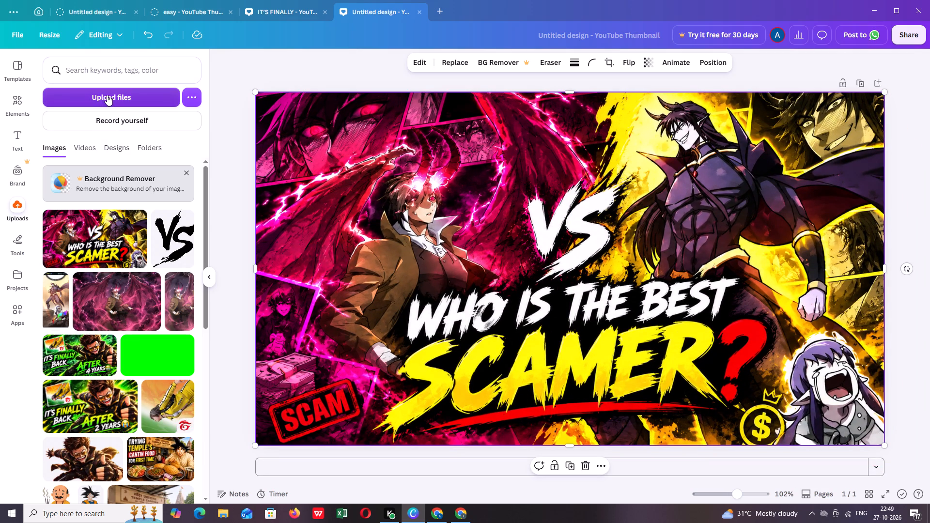
{"action": "left_click", "coordinate": [131, 91]}
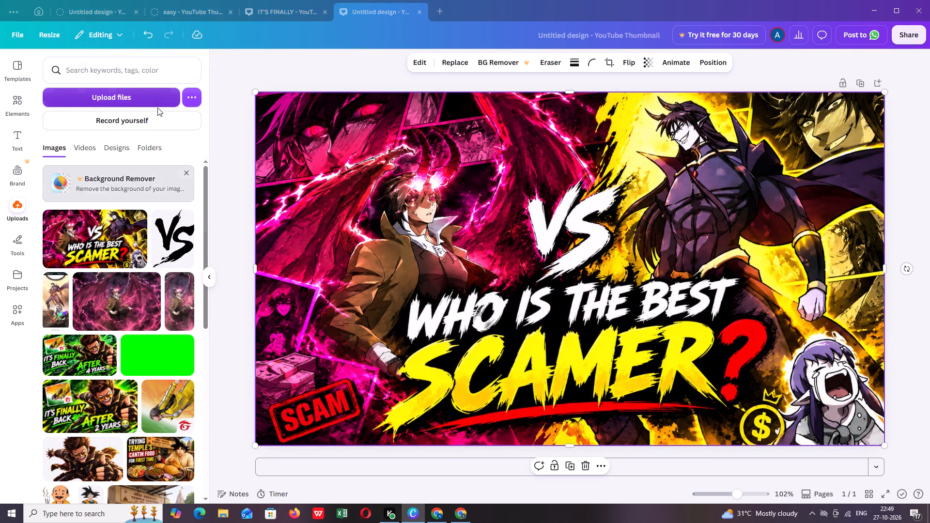
{"action": "left_click", "coordinate": [153, 81]}
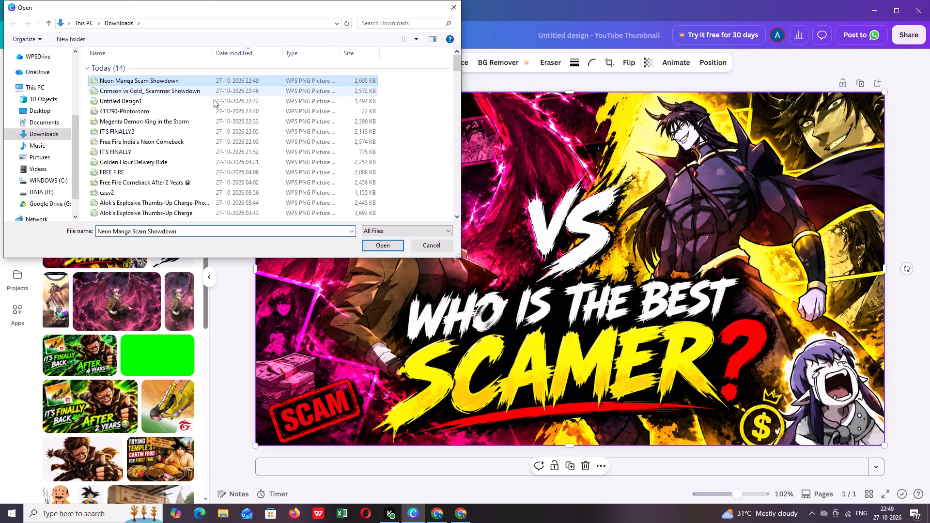
{"action": "left_click", "coordinate": [376, 248]}
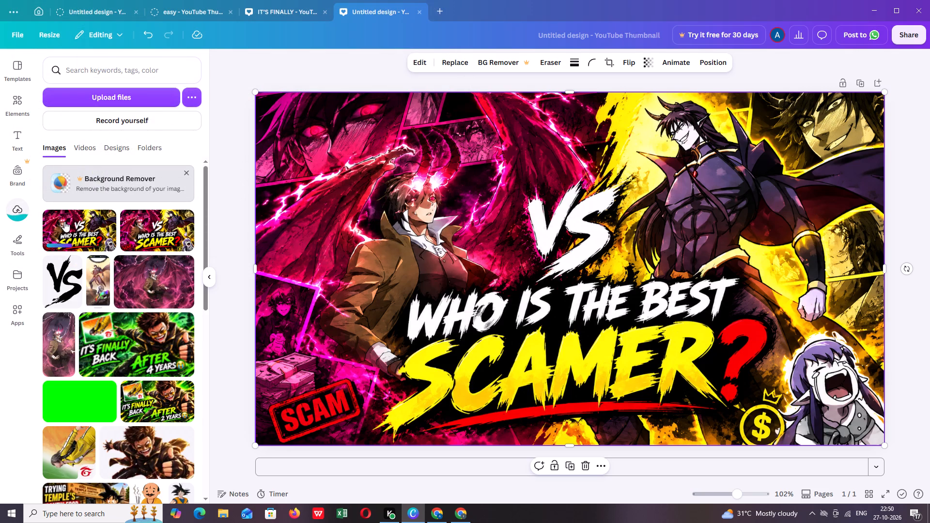
Delete the old Crimson vs Gold image from the thumbnail page.
{"action": "left_click", "coordinate": [64, 221]}
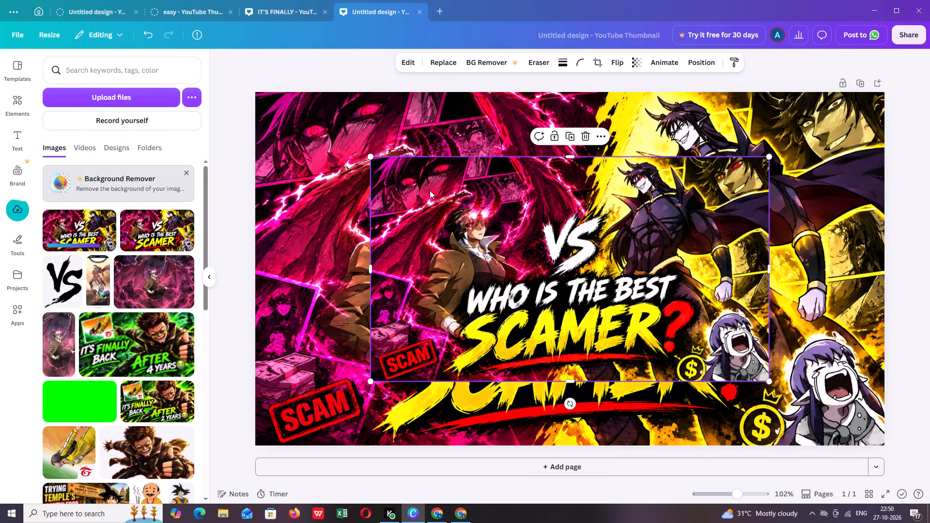
{"action": "key", "text": "Delete"}
{"action": "left_click", "coordinate": [486, 236]}
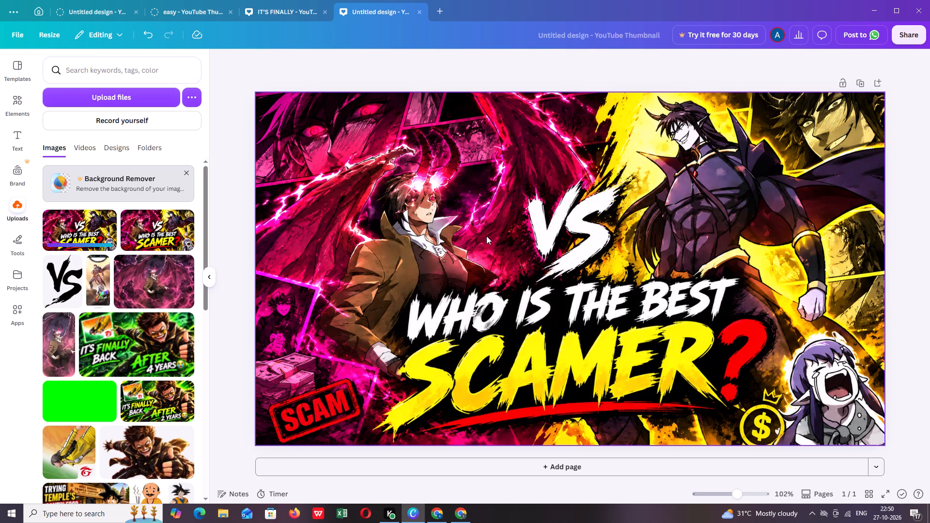
{"action": "right_click", "coordinate": [715, 131]}
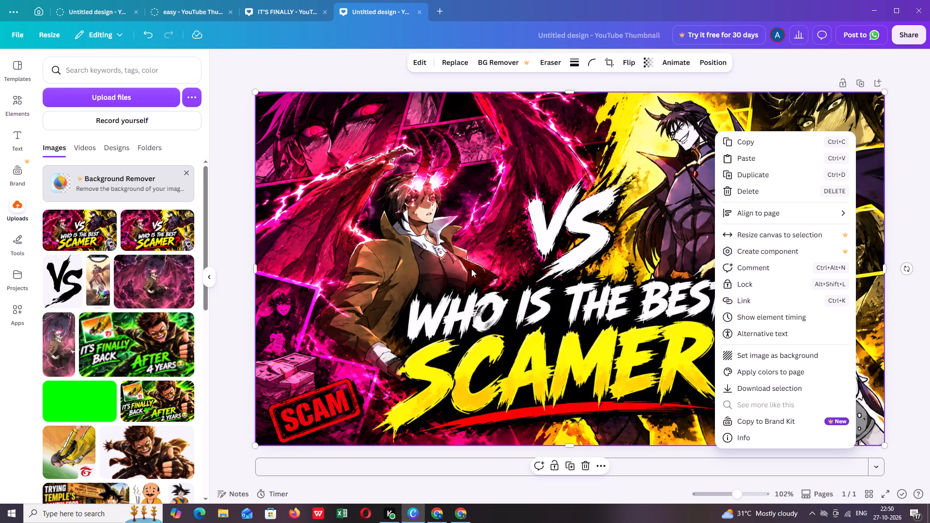
{"action": "left_click_drag", "start_coordinate": [471, 269], "coordinate": [499, 343]}
{"action": "left_click", "coordinate": [584, 466]}
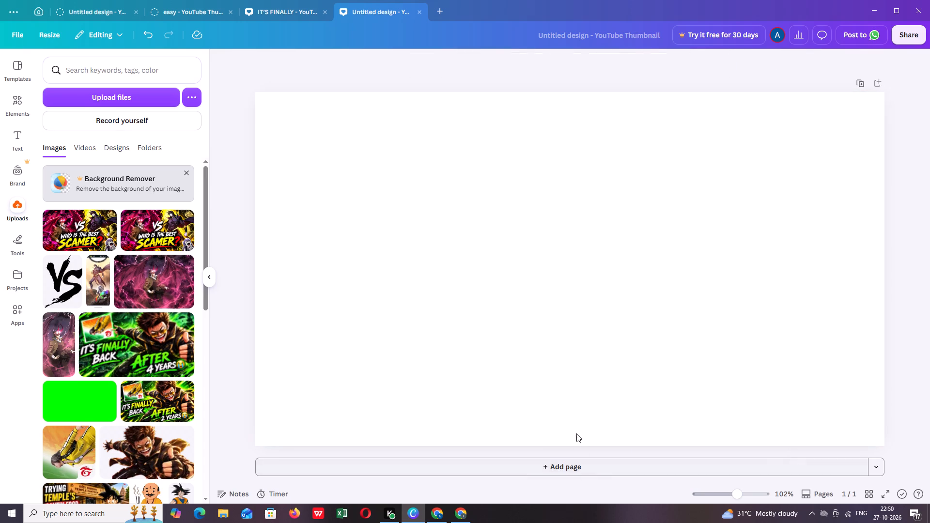
Place the uploaded red-eyed image on the empty page, enlarge it from its corner and widen it to about 1,279.
{"action": "left_click", "coordinate": [91, 234]}
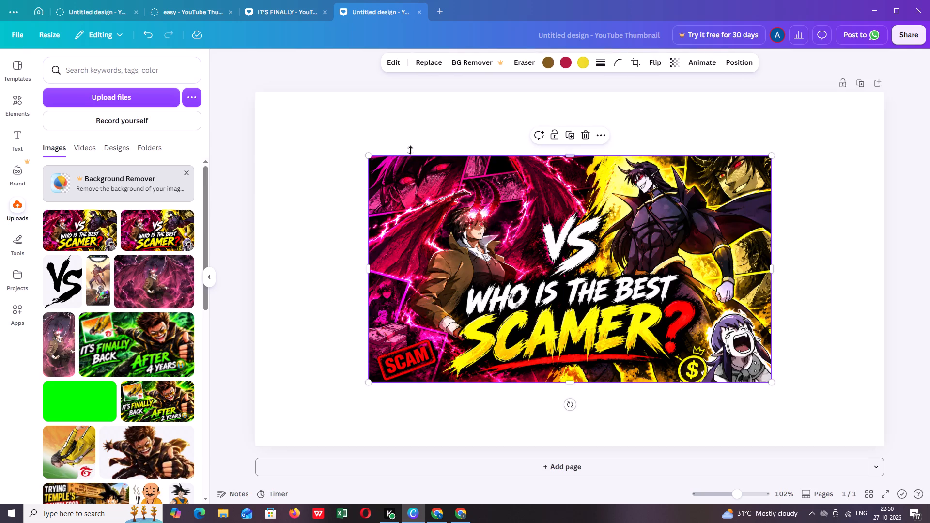
{"action": "left_click_drag", "start_coordinate": [370, 154], "coordinate": [254, 98]}
{"action": "left_click_drag", "start_coordinate": [772, 235], "coordinate": [777, 235]}
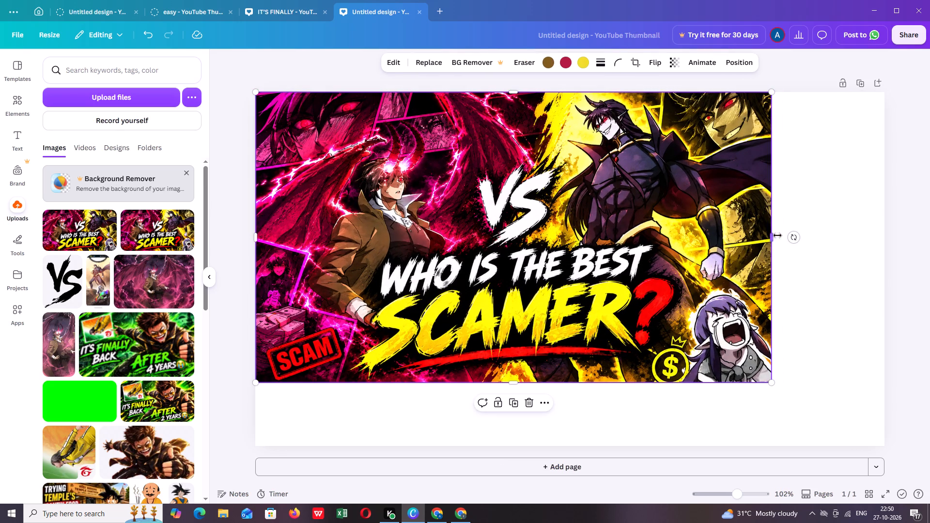
{"action": "left_click_drag", "start_coordinate": [777, 235], "coordinate": [884, 252]}
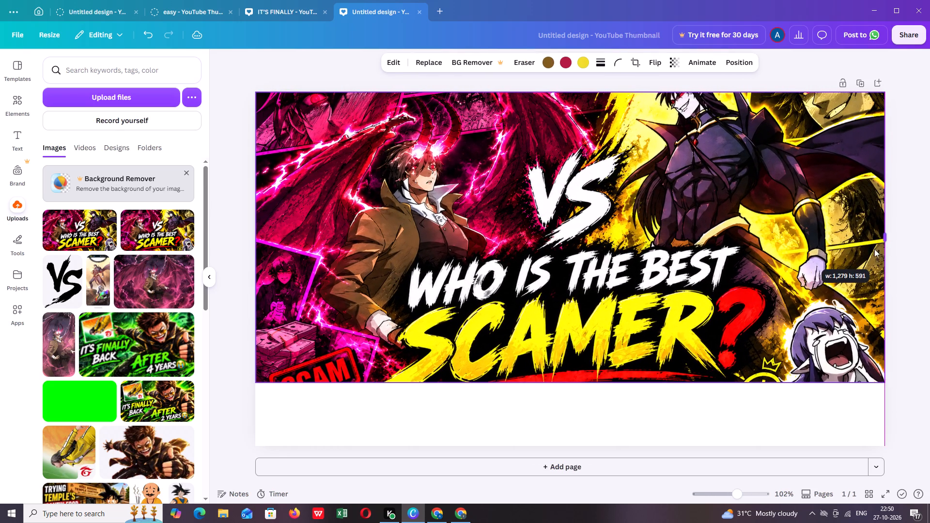
Centre the image on the page, then extend and align its upper and lower edges to fill the thumbnail's full height.
{"action": "left_click_drag", "start_coordinate": [764, 223], "coordinate": [767, 258]}
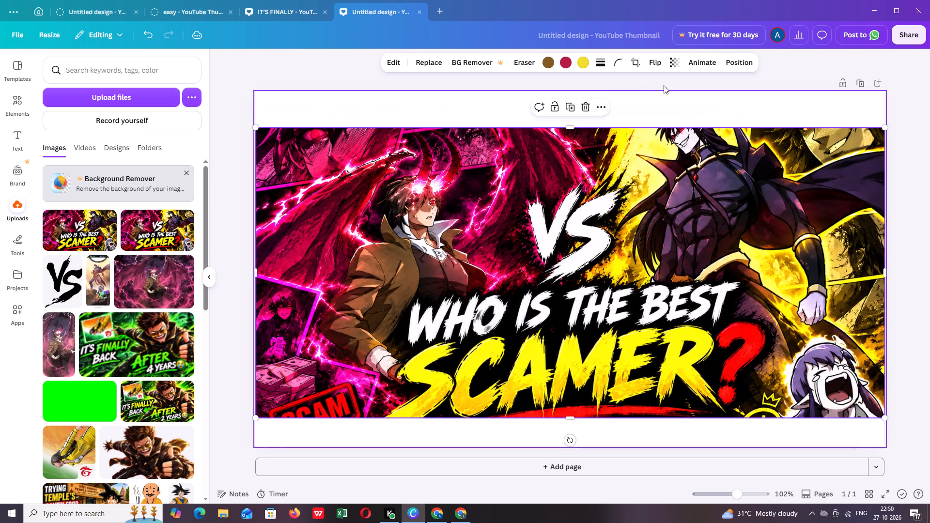
{"action": "left_click_drag", "start_coordinate": [570, 128], "coordinate": [573, 93]}
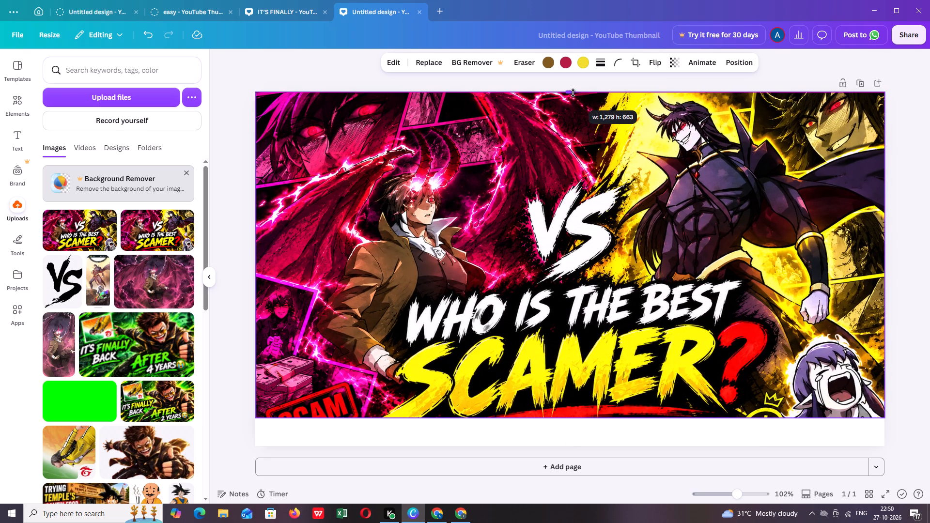
{"action": "left_click_drag", "start_coordinate": [573, 93], "coordinate": [572, 94]}
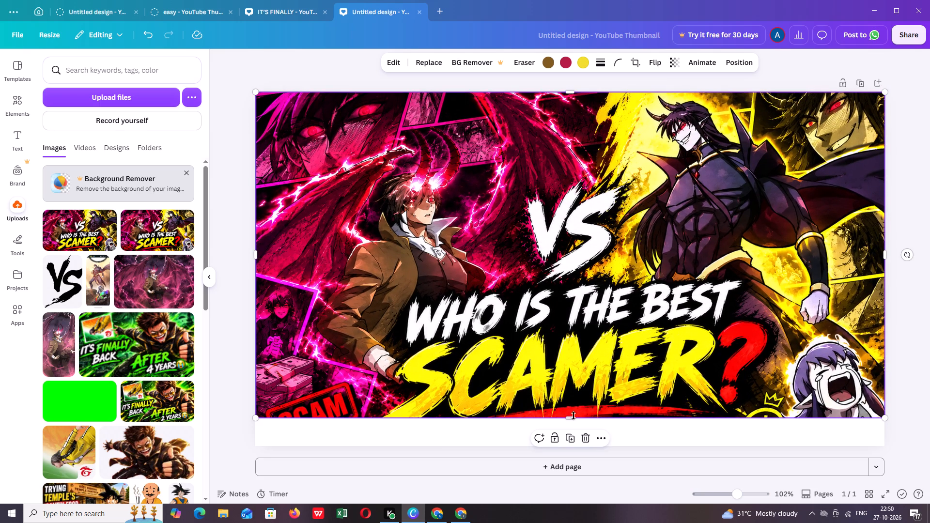
{"action": "left_click_drag", "start_coordinate": [573, 415], "coordinate": [571, 447]}
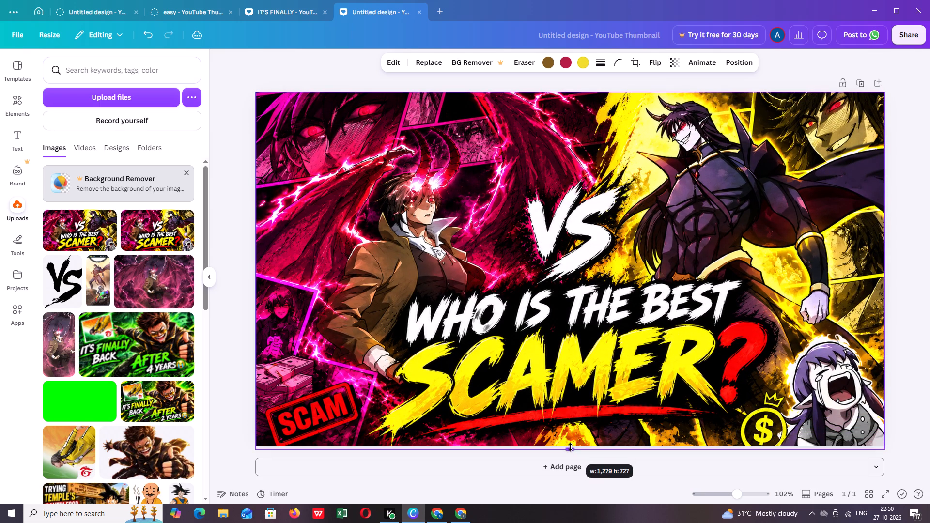
{"action": "left_click_drag", "start_coordinate": [571, 447], "coordinate": [570, 447]}
{"action": "left_click", "coordinate": [563, 337]}
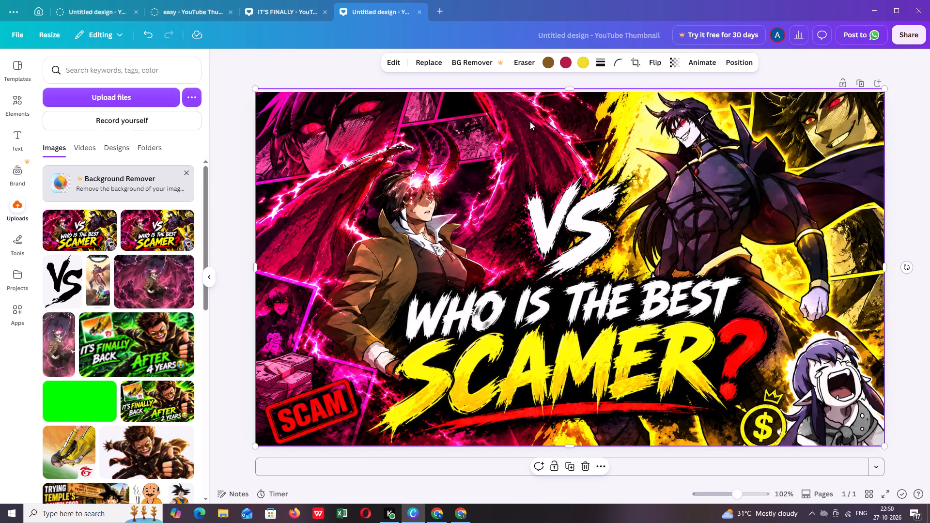
{"action": "left_click_drag", "start_coordinate": [573, 87], "coordinate": [573, 91]}
{"action": "left_click", "coordinate": [600, 177]}
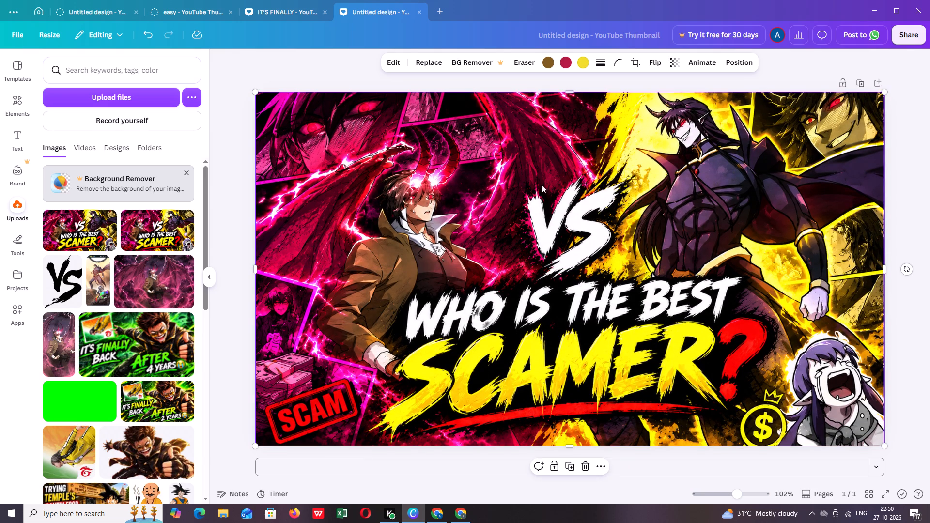
Download the thumbnail design as a PNG at 1,280 × 720 px.
{"action": "left_click", "coordinate": [229, 190]}
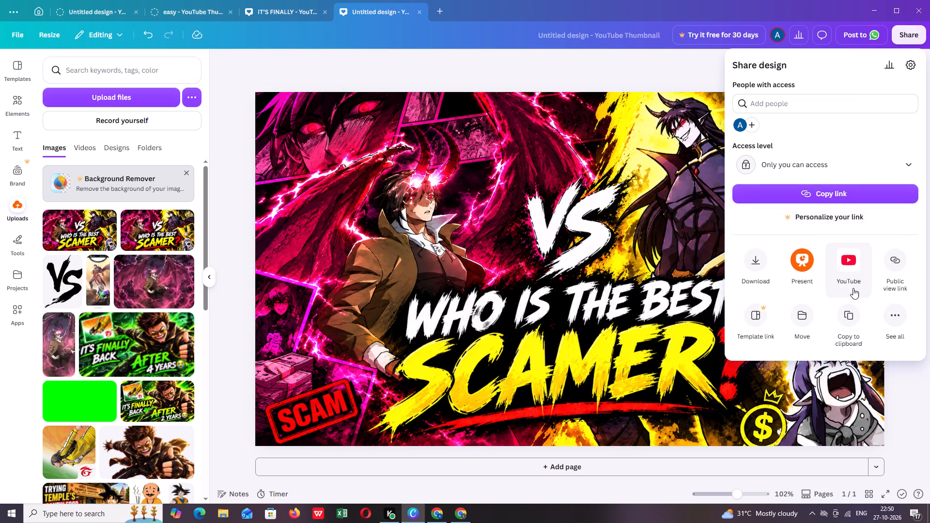
{"action": "left_click", "coordinate": [759, 259]}
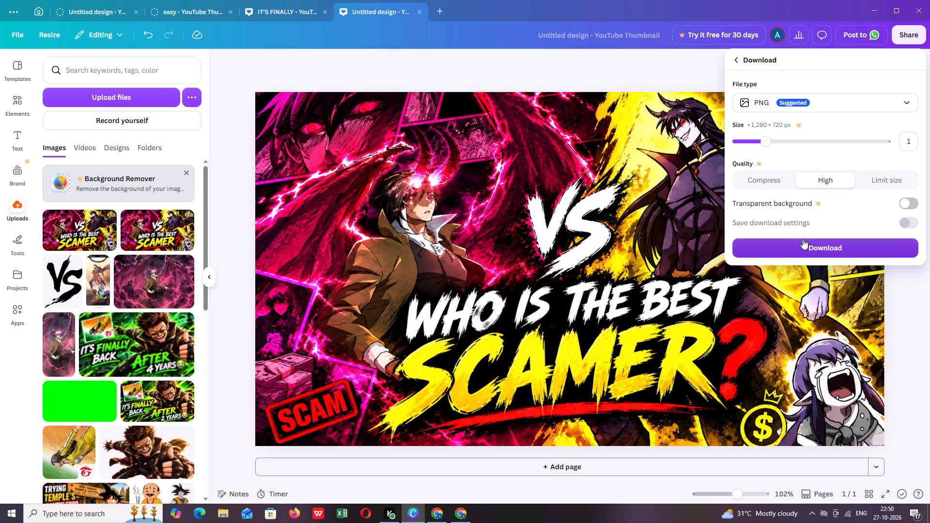
{"action": "left_click", "coordinate": [808, 243]}
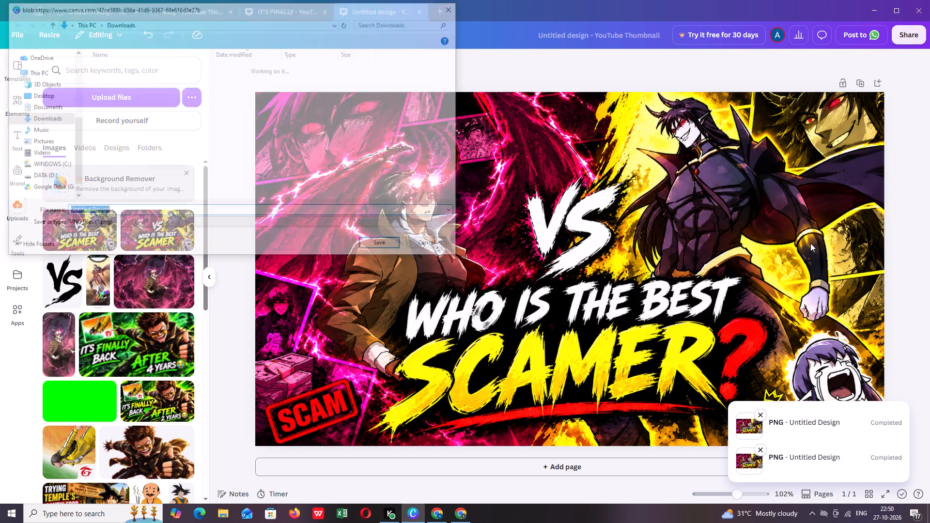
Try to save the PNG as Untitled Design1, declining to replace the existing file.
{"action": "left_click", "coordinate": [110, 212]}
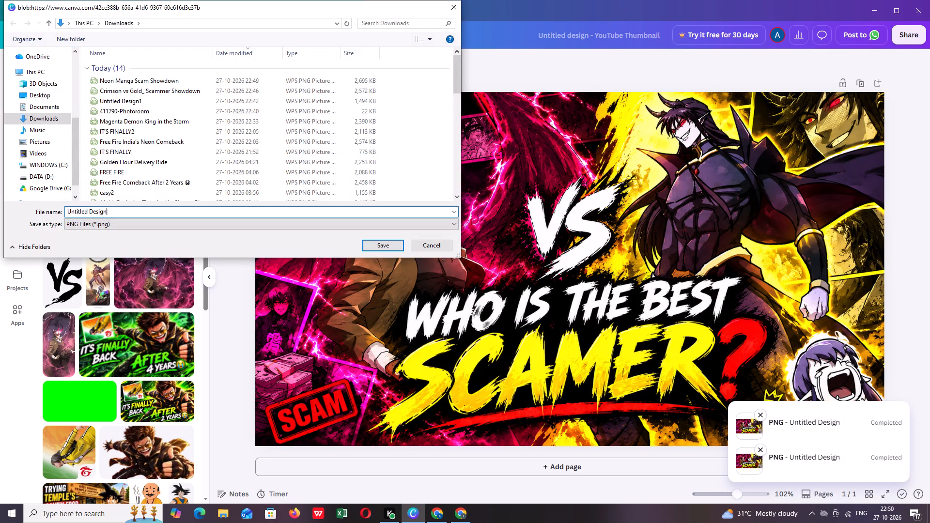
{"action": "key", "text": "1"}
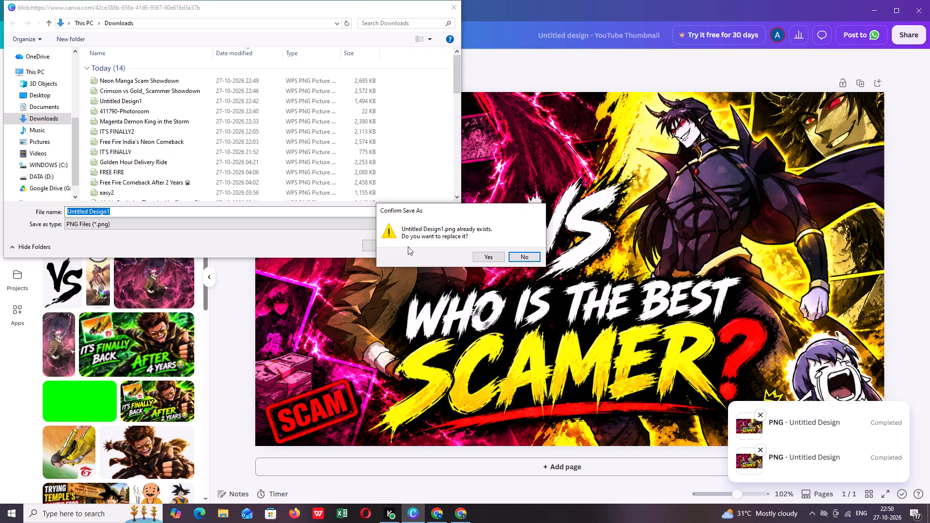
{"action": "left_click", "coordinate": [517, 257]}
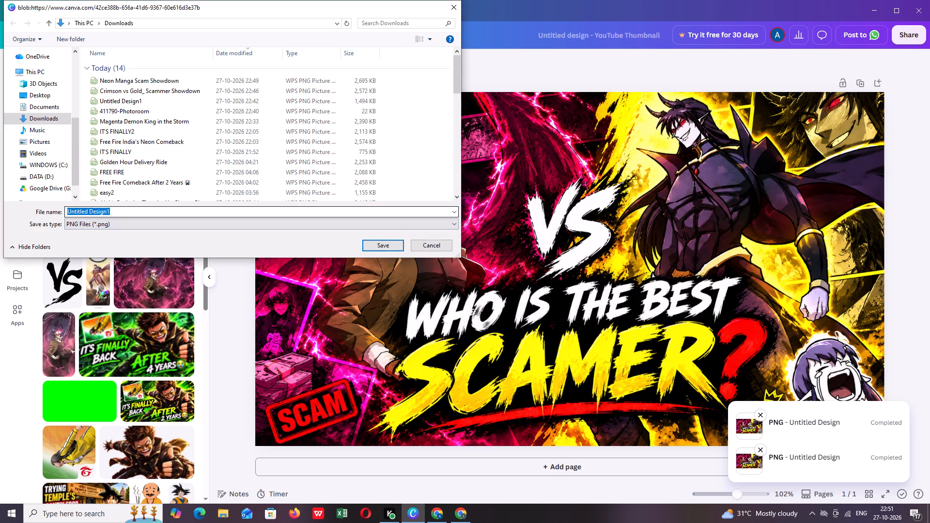
Replace the file name with LOYAD VS CRADOS THUMBNIL.
{"action": "left_click", "coordinate": [124, 211]}
{"action": "left_click", "coordinate": [139, 207]}
{"action": "left_click", "coordinate": [139, 212]}
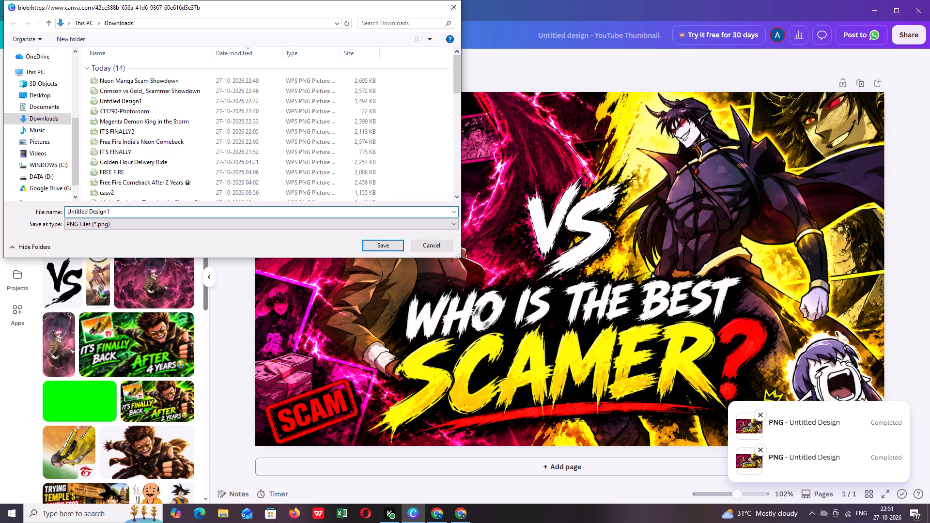
{"action": "key", "text": "BackSpace"}
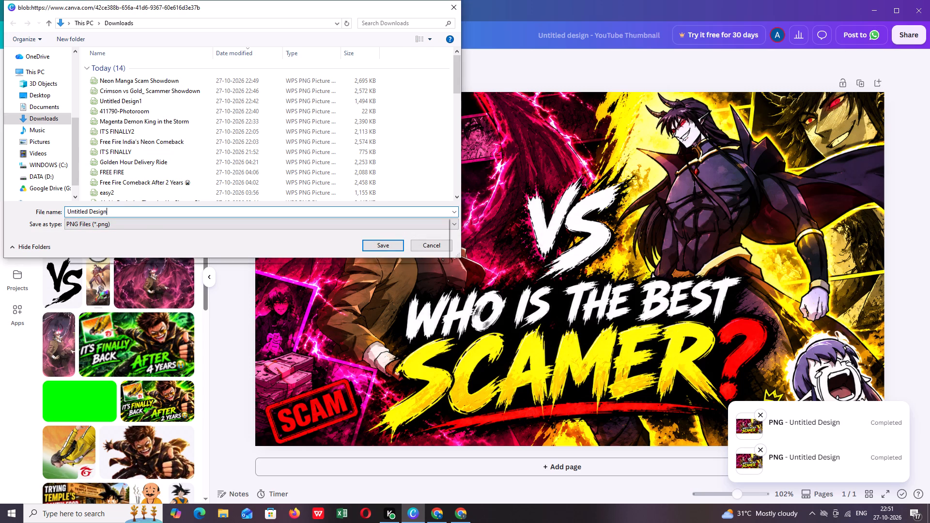
{"action": "key", "text": "BackSpace"}
{"action": "key", "text": "BackSpace"}
{"action": "key", "text": "BackSpace"}
{"action": "key", "text": "BackSpace"}
{"action": "key", "text": "BackSpace"}
{"action": "key", "text": "BackSpace"}
{"action": "key", "text": "BackSpace"}
{"action": "key", "text": "BackSpace"}
{"action": "key", "text": "BackSpace"}
{"action": "key", "text": "BackSpace"}
{"action": "key", "text": "BackSpace"}
{"action": "key", "text": "BackSpace"}
{"action": "key", "text": "BackSpace"}
{"action": "key", "text": "BackSpace"}
{"action": "key", "text": "BackSpace"}
{"action": "key", "text": "BackSpace"}
{"action": "key", "text": "BackSpace"}
{"action": "key", "text": "BackSpace"}
{"action": "key", "text": "BackSpace"}
{"action": "key", "text": "BackSpace"}
{"action": "key", "text": "BackSpace"}
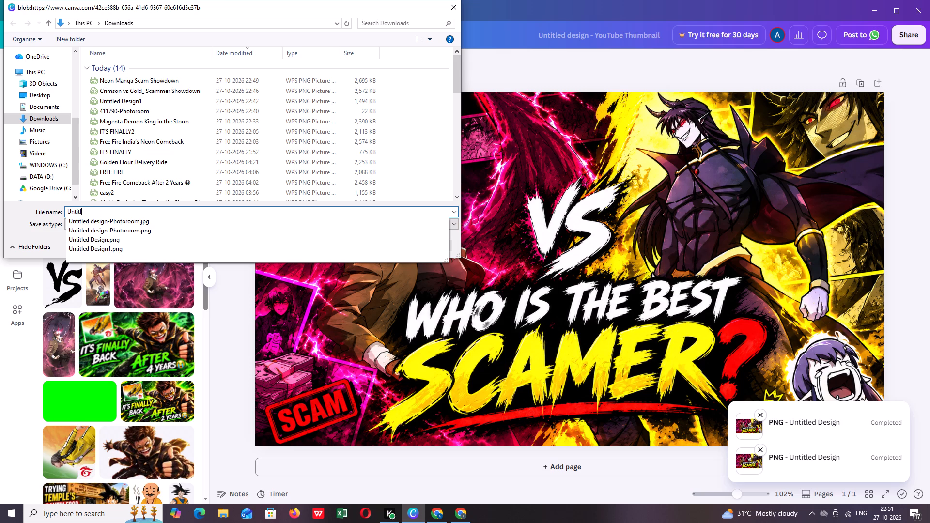
{"action": "type", "text": "LOY"}
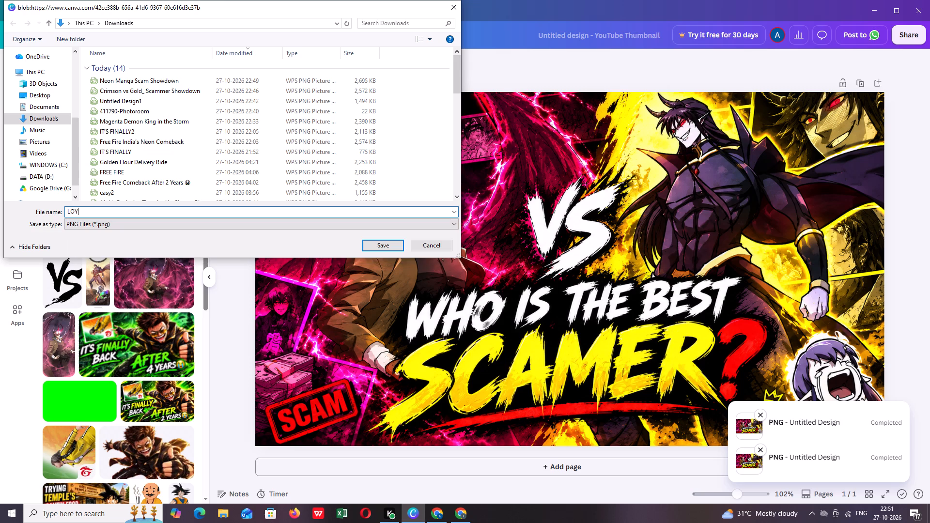
{"action": "type", "text": "AD VS CRADOS THUMBNIL"}
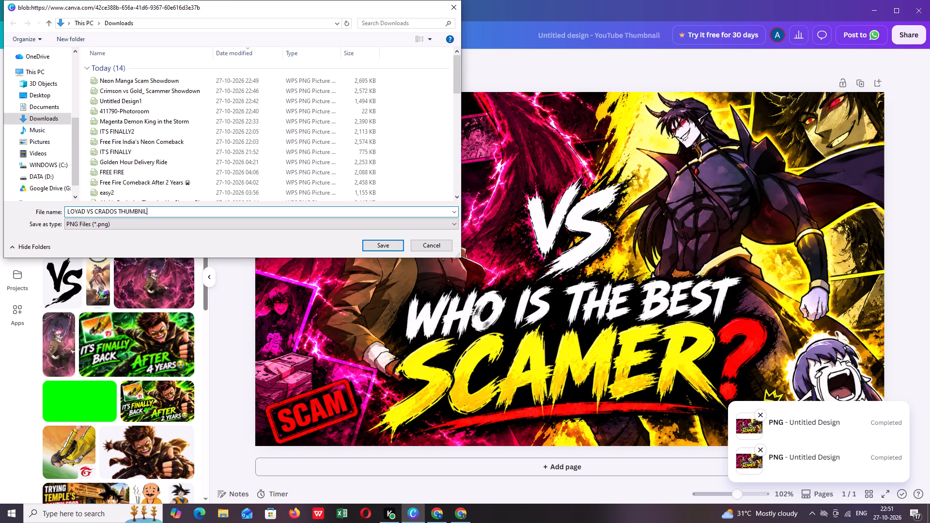
Save the PNG file in the Pictures folder.
{"action": "scroll", "coordinate": [47, 165], "scroll_direction": "down", "scroll_amount": 2}
{"action": "left_click", "coordinate": [46, 125]}
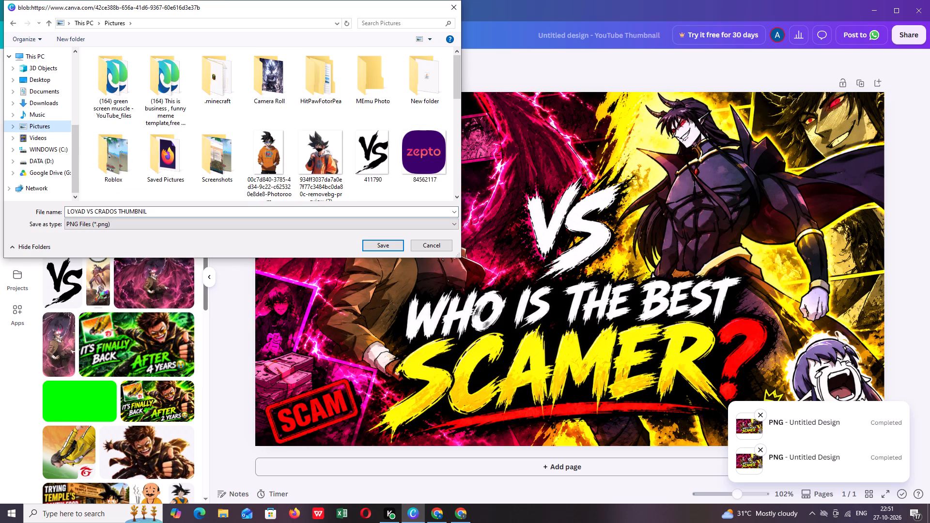
{"action": "left_click", "coordinate": [378, 244]}
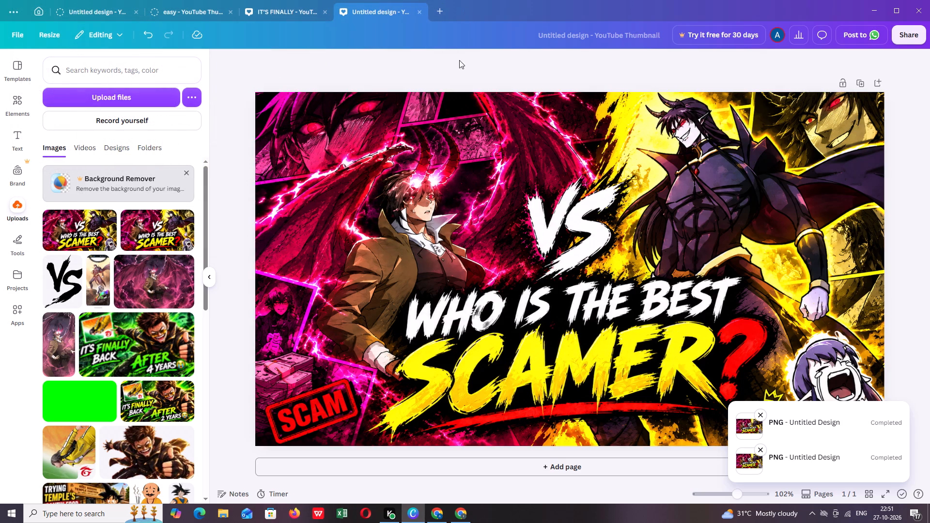
Dismiss both completed PNG download notices.
{"action": "key", "text": "Delete"}
{"action": "left_click", "coordinate": [762, 415]}
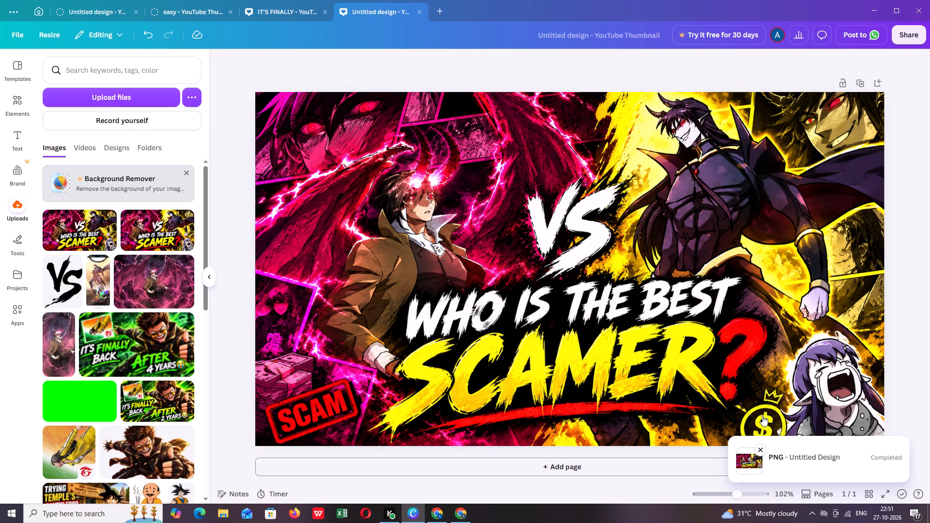
{"action": "left_click", "coordinate": [760, 452]}
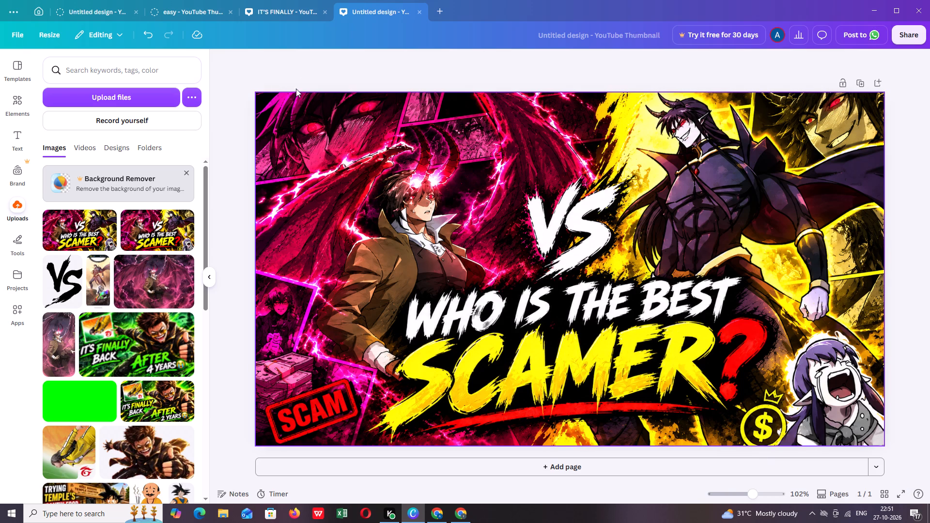
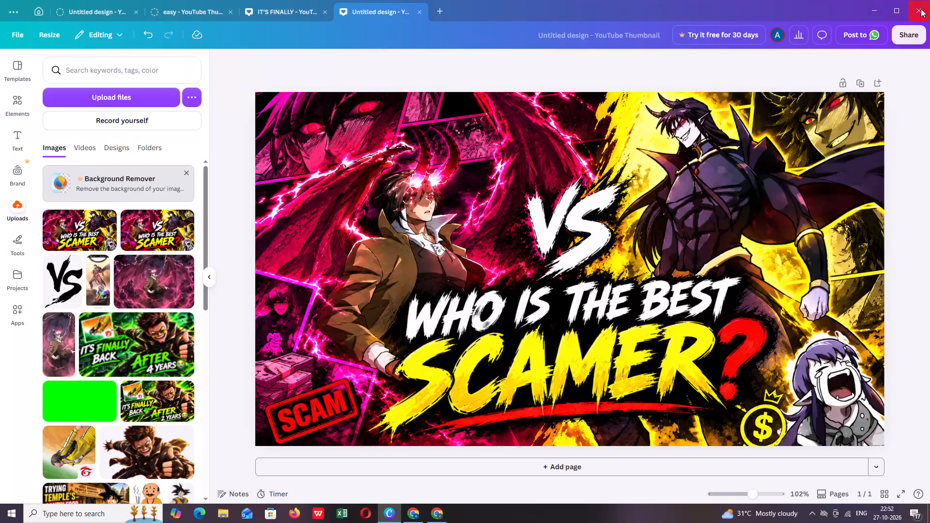
Close Canva and the two open Chrome windows to get back to the desktop.
{"action": "left_click", "coordinate": [921, 9]}
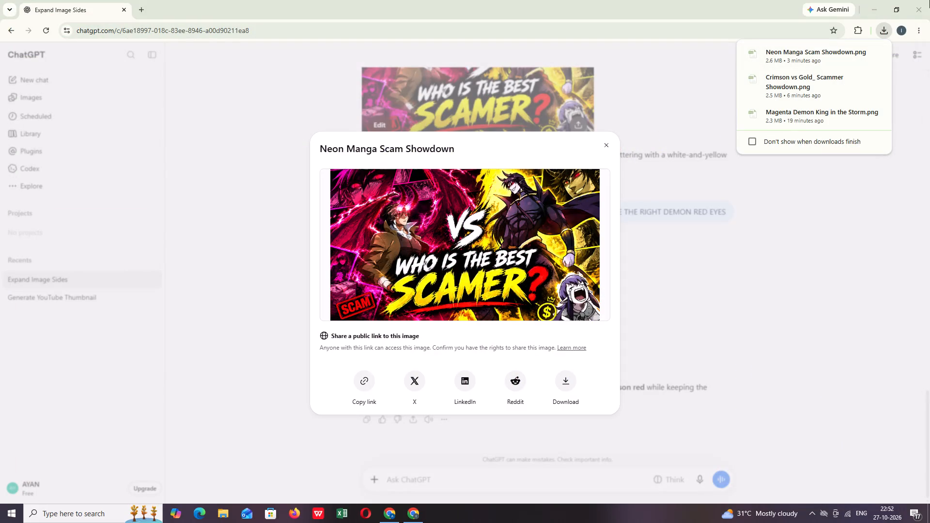
{"action": "left_click", "coordinate": [929, 4]}
{"action": "left_click", "coordinate": [929, 4]}
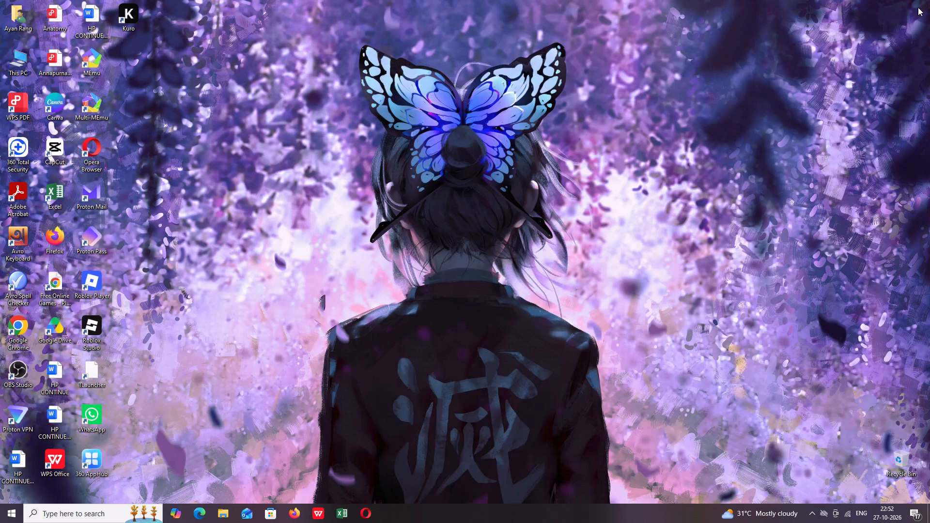
Launch the Kuro application from the desktop.
{"action": "double_click", "coordinate": [123, 12]}
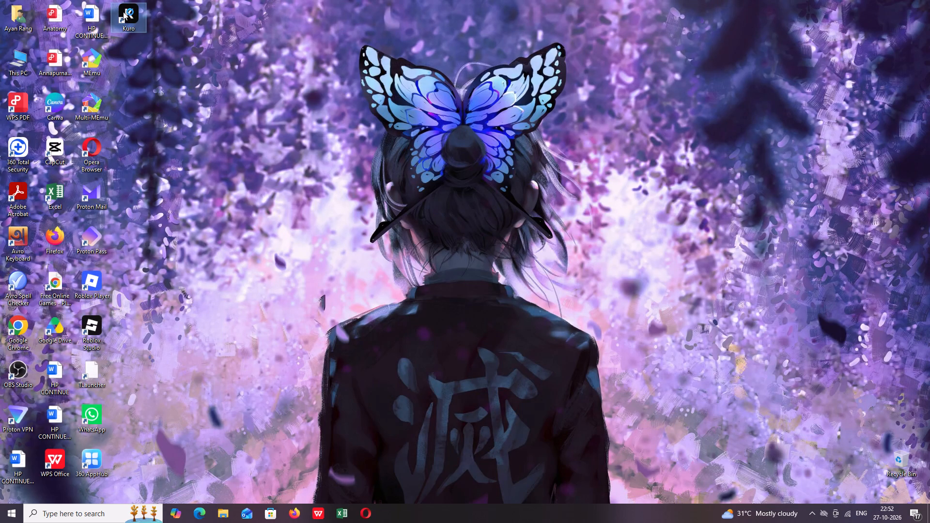